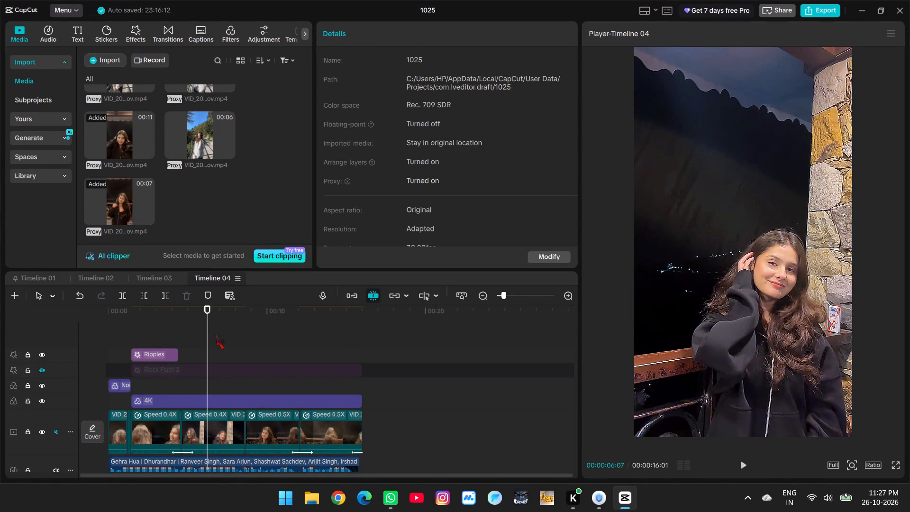
Copy all clips, effects and audio from Timeline 04 and paste them into a new timeline.
{"action": "key", "text": "ctrl+a"}
{"action": "key", "text": "ctrl+c"}
{"action": "left_click", "coordinate": [16, 295]}
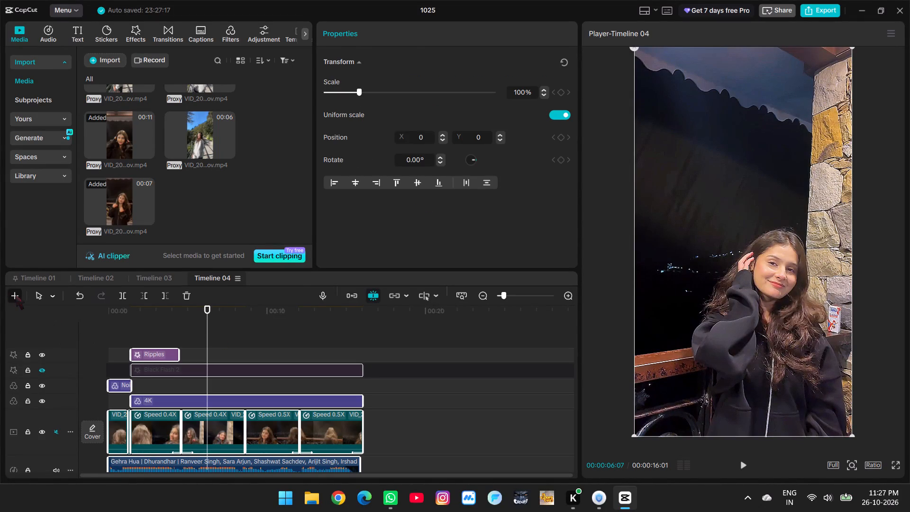
{"action": "key", "text": "ctrl+v"}
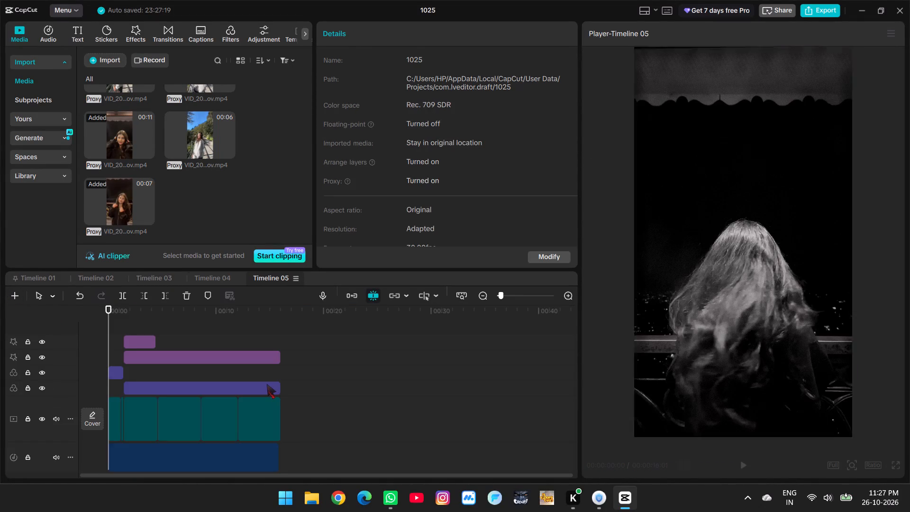
Cut the woman out of the second Speed 0.4X clip's background with Custom removal, brushing over her face, hair and jacket, and apply it.
{"action": "scroll", "coordinate": [339, 421], "scroll_direction": "up", "scroll_amount": 11, "text": "ctrl"}
{"action": "left_click", "coordinate": [348, 375]}
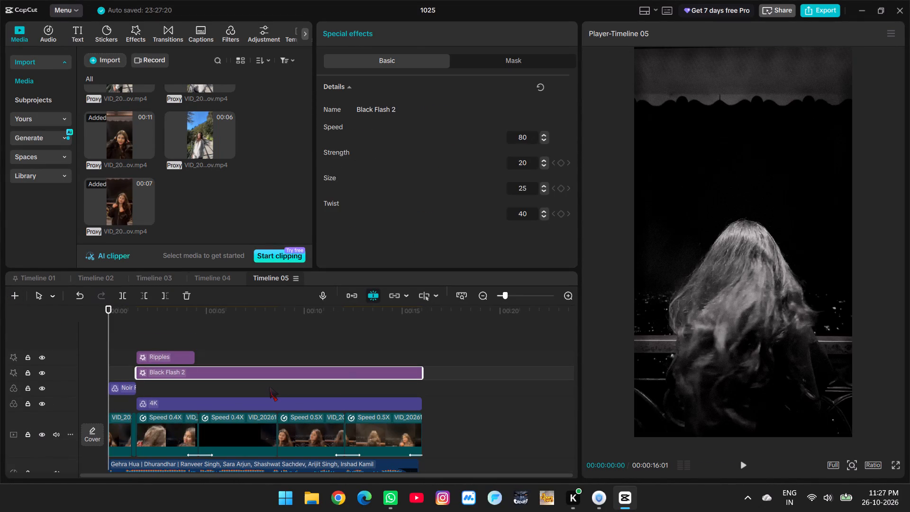
{"action": "left_click", "coordinate": [269, 386]}
{"action": "left_click_drag", "start_coordinate": [269, 386], "coordinate": [237, 384]}
{"action": "left_click", "coordinate": [238, 431]}
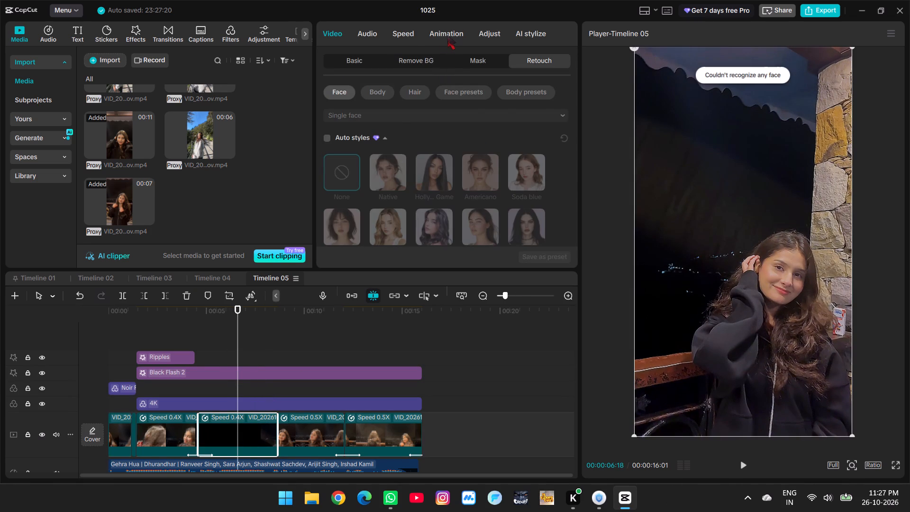
{"action": "left_click", "coordinate": [447, 35]}
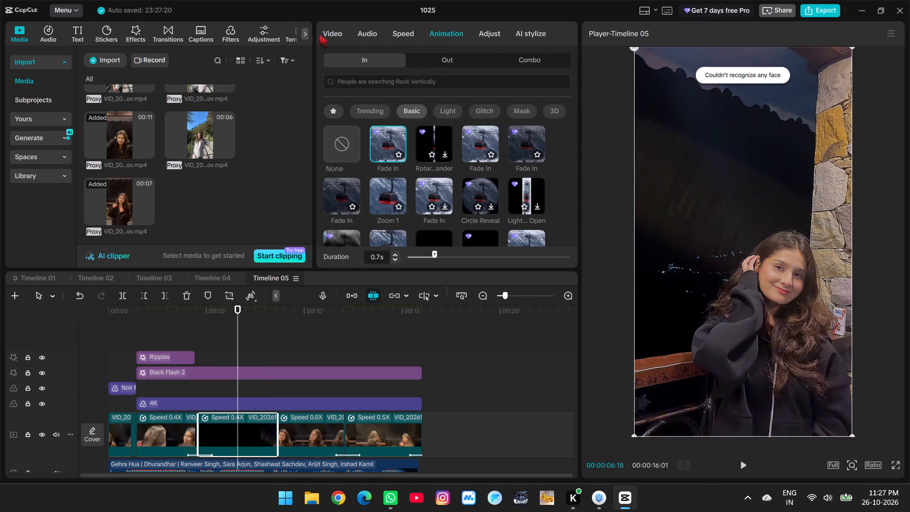
{"action": "left_click", "coordinate": [294, 31]}
{"action": "left_click", "coordinate": [336, 31]}
{"action": "left_click", "coordinate": [408, 62]}
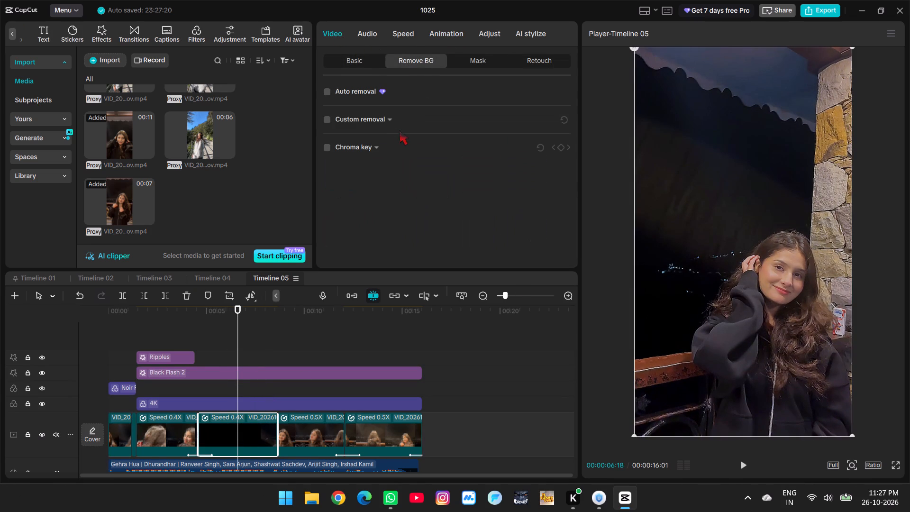
{"action": "left_click", "coordinate": [327, 121]}
{"action": "left_click_drag", "start_coordinate": [788, 271], "coordinate": [763, 334]}
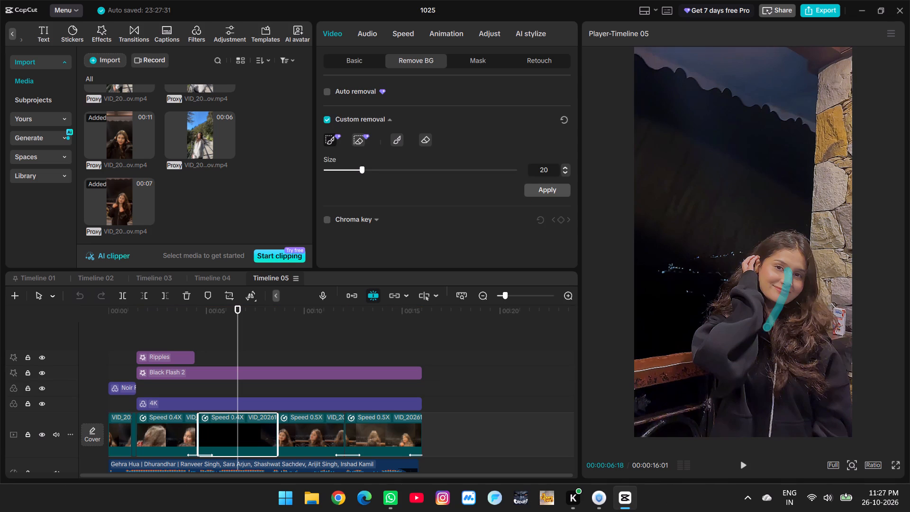
{"action": "left_click_drag", "start_coordinate": [763, 334], "coordinate": [760, 400]}
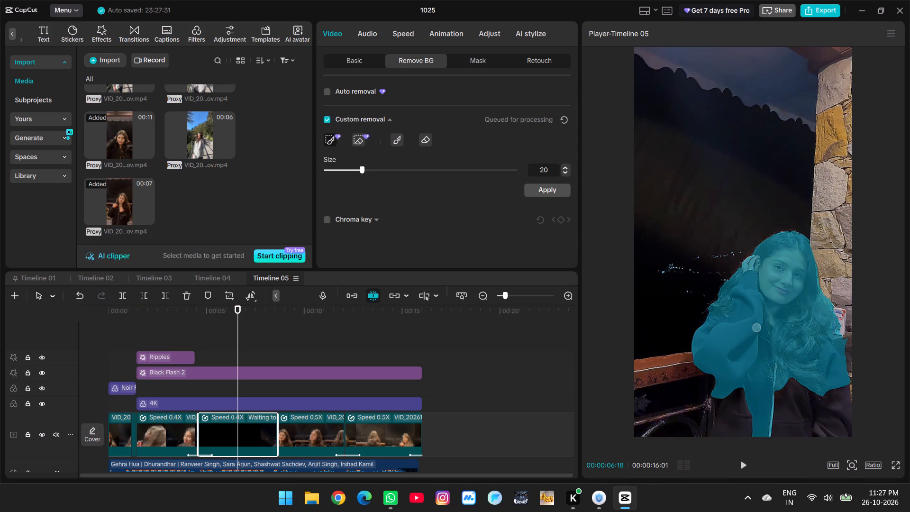
{"action": "left_click_drag", "start_coordinate": [732, 398], "coordinate": [836, 393]}
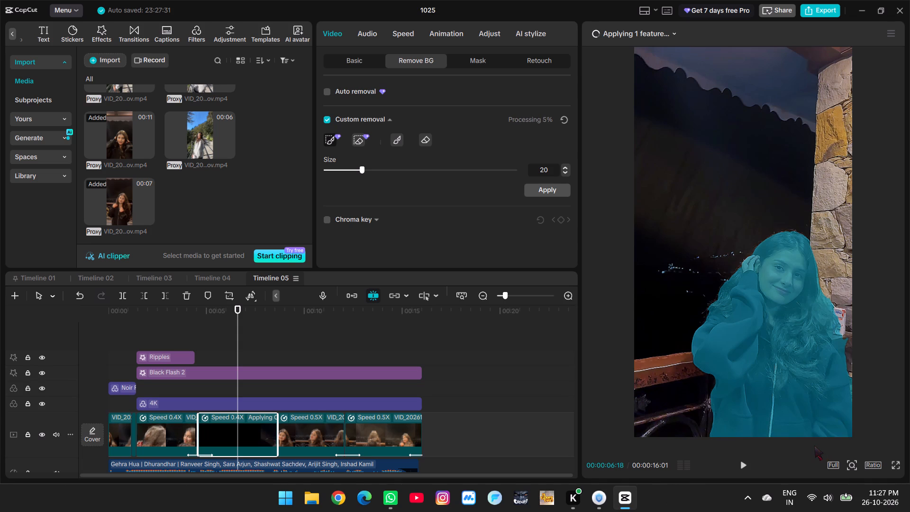
{"action": "left_click", "coordinate": [528, 193]}
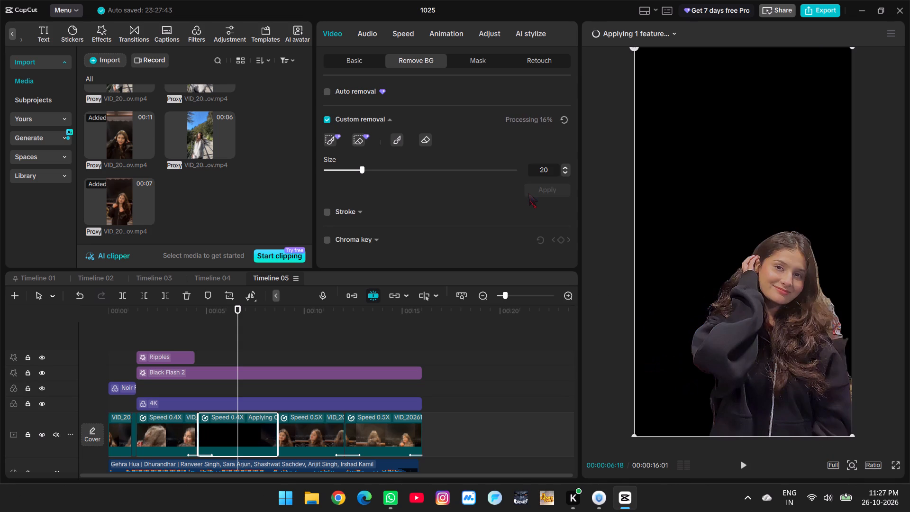
Enable the Stroke option for the clip's custom cutout.
{"action": "left_click", "coordinate": [359, 168]}
{"action": "scroll", "coordinate": [376, 176], "scroll_direction": "down", "scroll_amount": 1}
{"action": "left_click", "coordinate": [346, 211]}
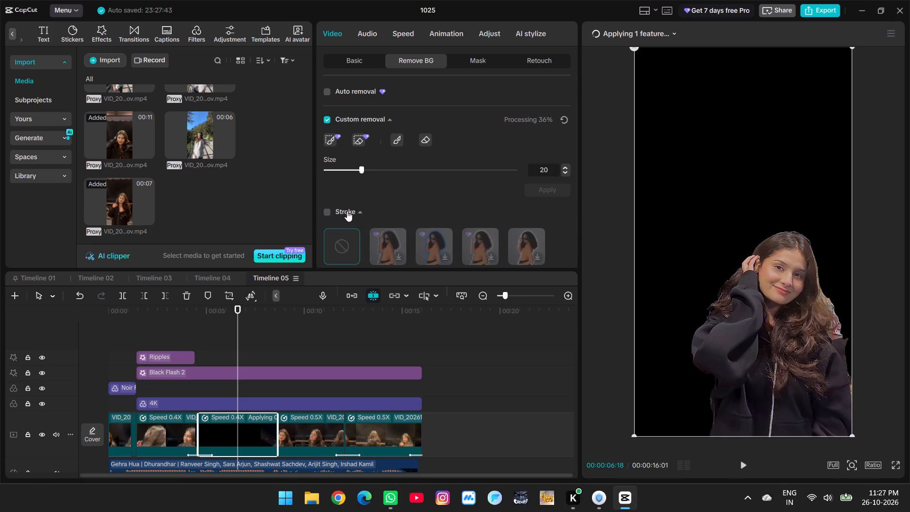
{"action": "scroll", "coordinate": [347, 211], "scroll_direction": "down", "scroll_amount": 2}
{"action": "left_click", "coordinate": [328, 113]}
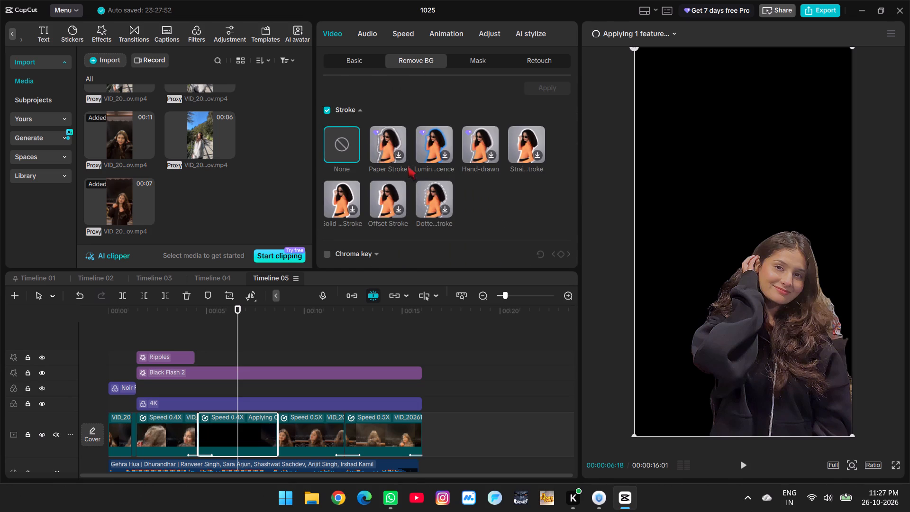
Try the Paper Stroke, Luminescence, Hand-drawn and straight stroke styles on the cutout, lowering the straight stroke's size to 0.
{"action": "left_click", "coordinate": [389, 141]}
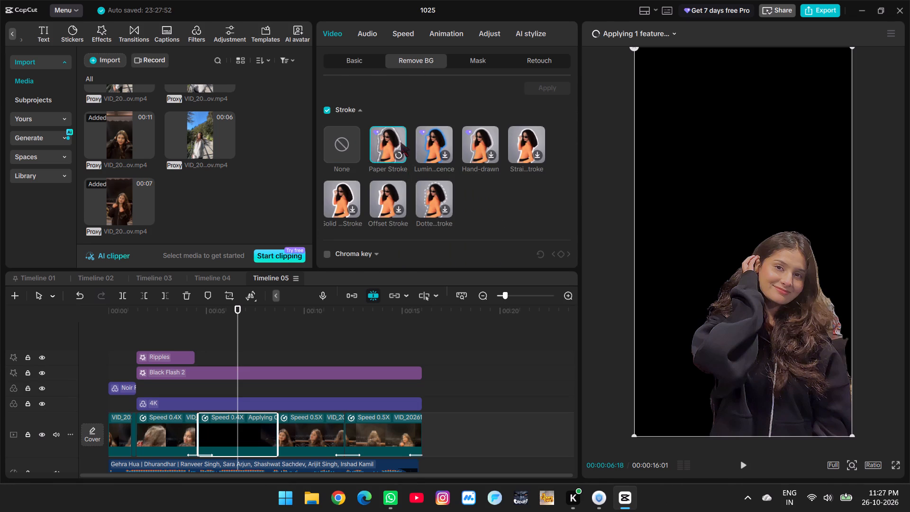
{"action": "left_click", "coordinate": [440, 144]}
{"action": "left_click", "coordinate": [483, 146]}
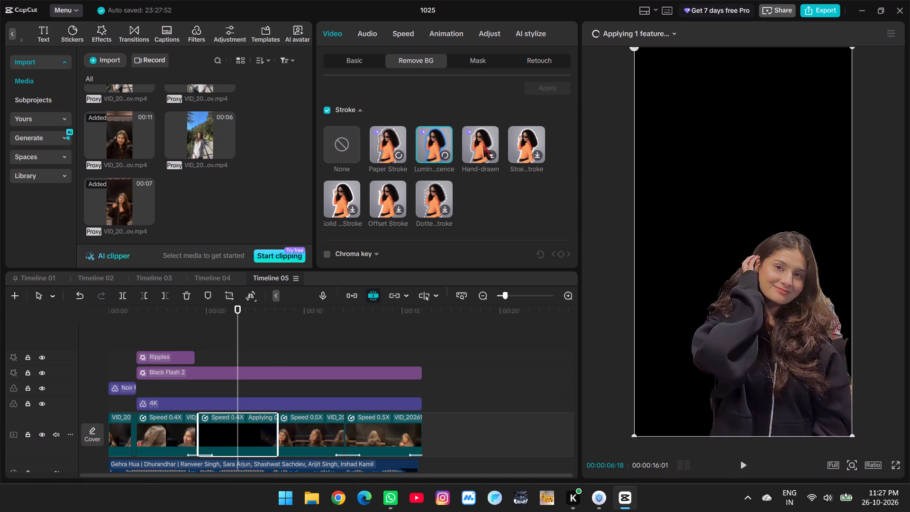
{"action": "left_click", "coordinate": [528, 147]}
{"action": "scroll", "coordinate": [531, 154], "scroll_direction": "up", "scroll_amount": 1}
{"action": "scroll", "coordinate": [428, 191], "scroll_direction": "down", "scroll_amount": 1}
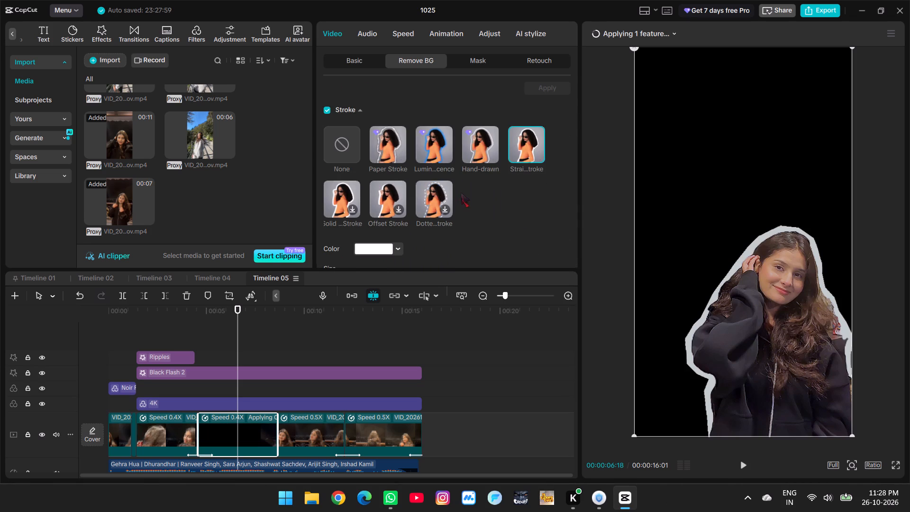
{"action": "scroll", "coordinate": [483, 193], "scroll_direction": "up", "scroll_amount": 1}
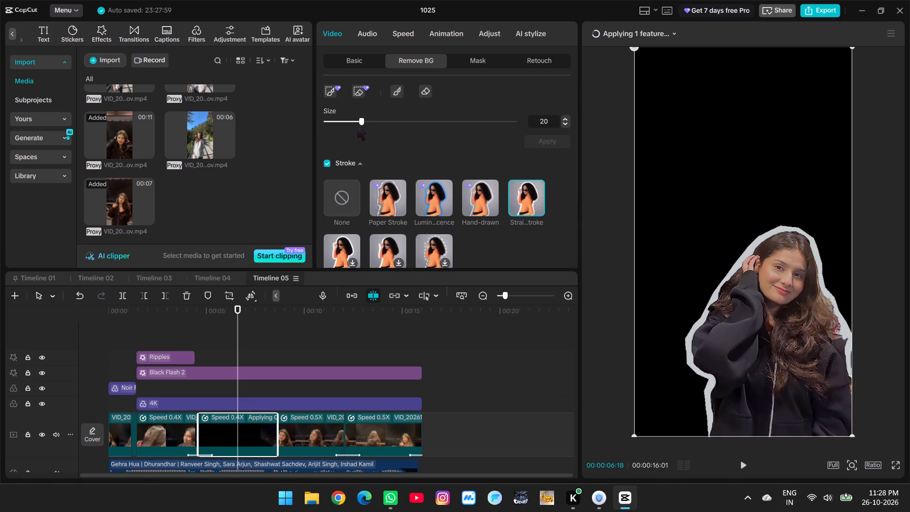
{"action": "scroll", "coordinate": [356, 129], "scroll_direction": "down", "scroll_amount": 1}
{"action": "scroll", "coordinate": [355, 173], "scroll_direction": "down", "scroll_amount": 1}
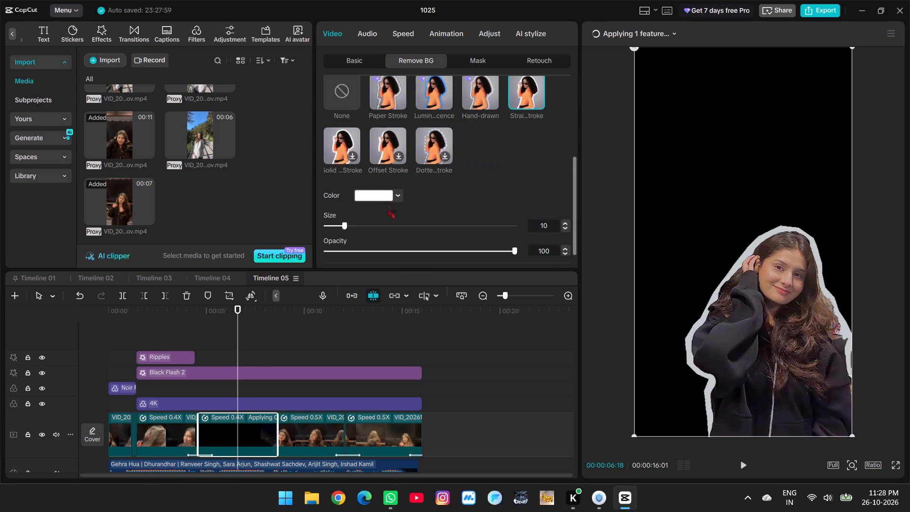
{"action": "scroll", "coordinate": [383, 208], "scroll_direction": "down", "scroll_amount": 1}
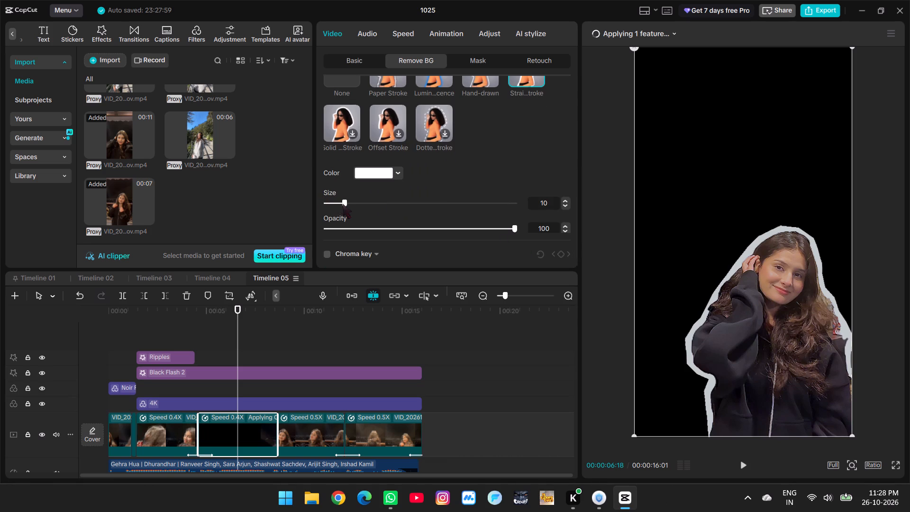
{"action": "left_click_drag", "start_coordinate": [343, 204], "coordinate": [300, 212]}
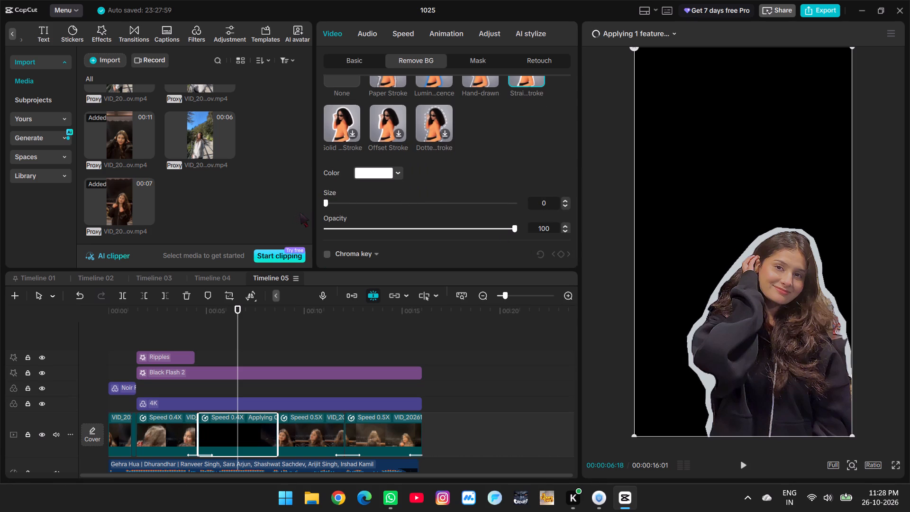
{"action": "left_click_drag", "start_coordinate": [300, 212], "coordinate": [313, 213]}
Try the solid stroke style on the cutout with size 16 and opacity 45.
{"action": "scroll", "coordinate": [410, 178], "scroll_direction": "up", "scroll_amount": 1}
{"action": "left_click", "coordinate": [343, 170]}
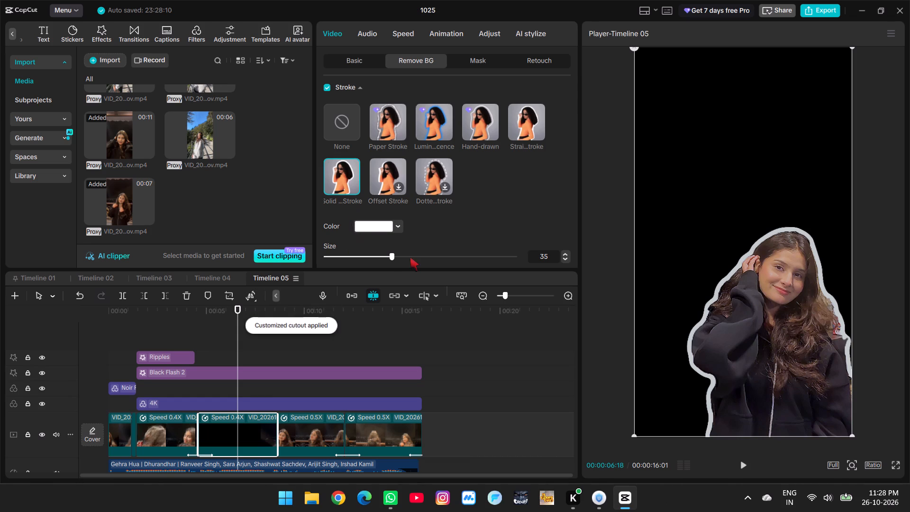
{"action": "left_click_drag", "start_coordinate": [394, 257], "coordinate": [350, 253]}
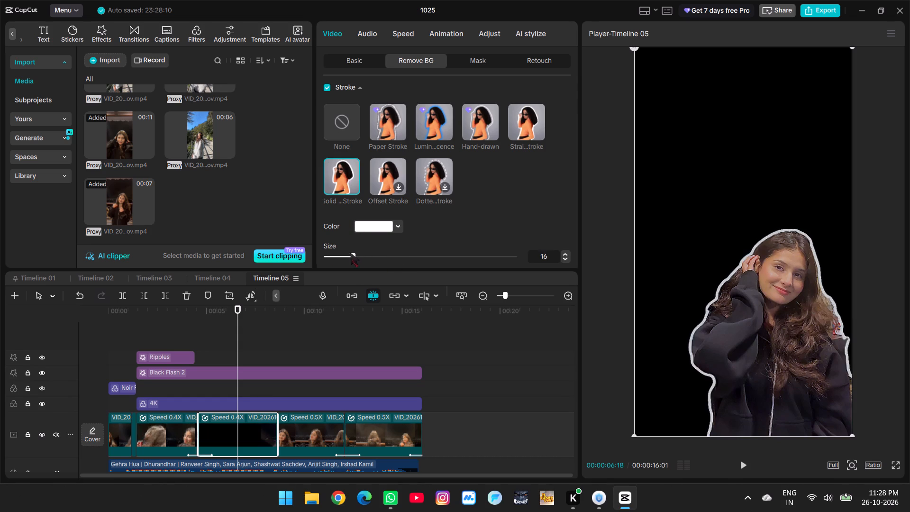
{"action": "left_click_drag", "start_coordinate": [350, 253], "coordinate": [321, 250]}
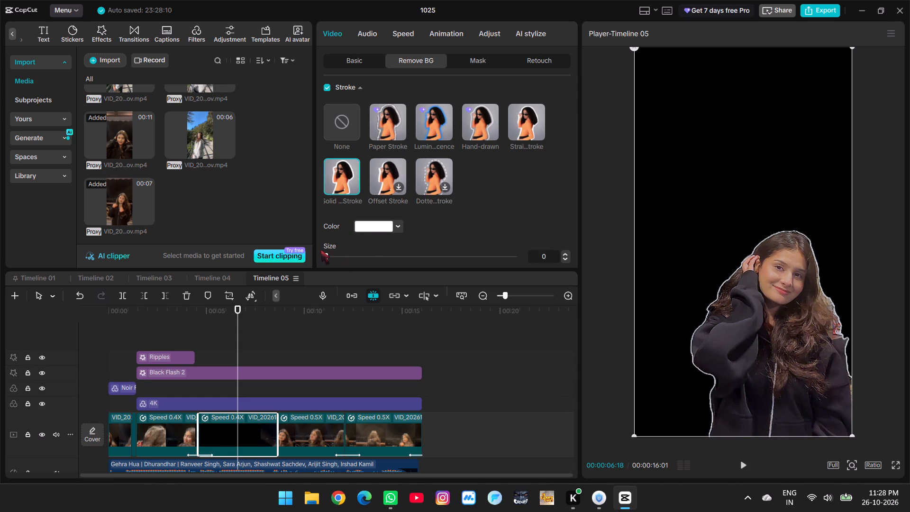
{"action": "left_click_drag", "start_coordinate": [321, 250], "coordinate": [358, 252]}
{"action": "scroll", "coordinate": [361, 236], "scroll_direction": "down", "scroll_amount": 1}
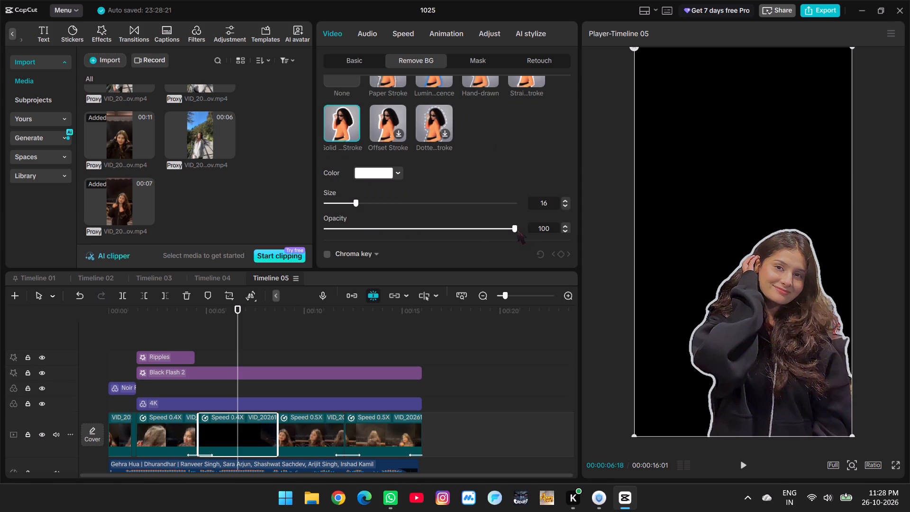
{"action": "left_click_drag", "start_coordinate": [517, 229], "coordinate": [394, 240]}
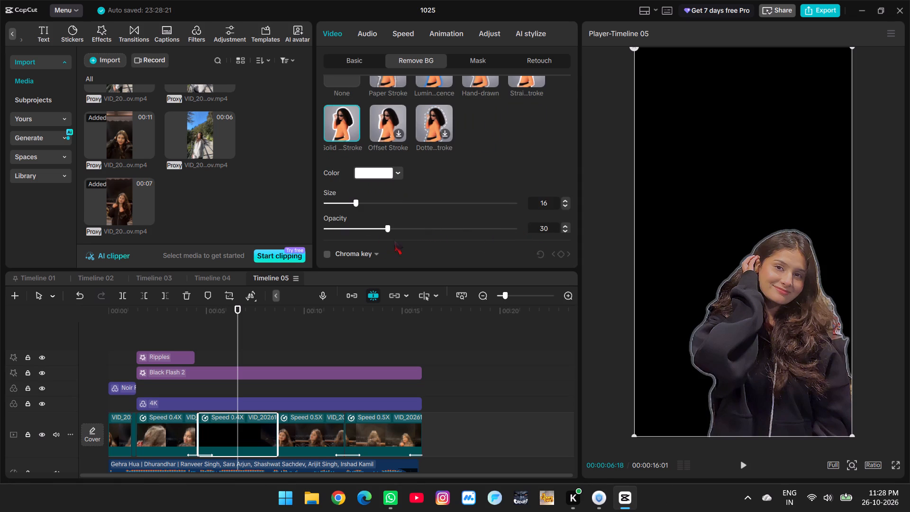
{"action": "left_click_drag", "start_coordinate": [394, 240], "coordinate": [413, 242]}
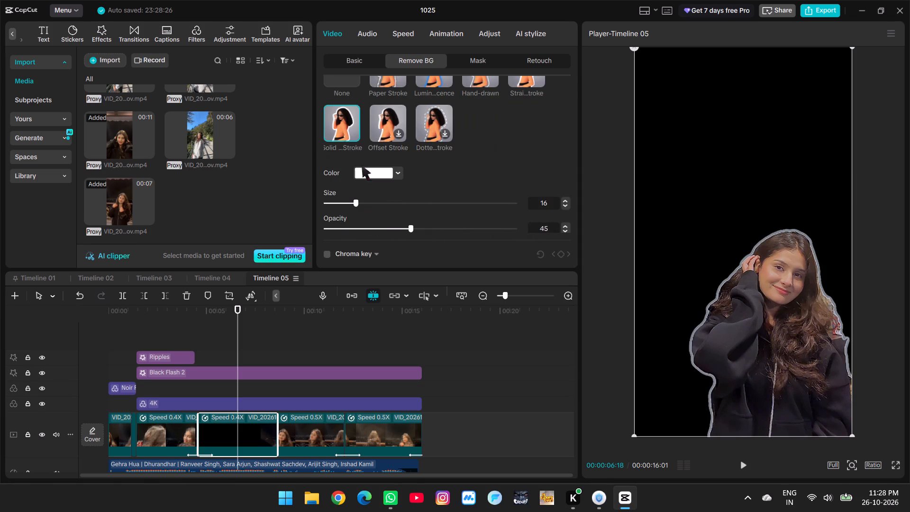
Change the cutout's stroke style to Luminescence and set its color to white.
{"action": "scroll", "coordinate": [376, 136], "scroll_direction": "up", "scroll_amount": 1}
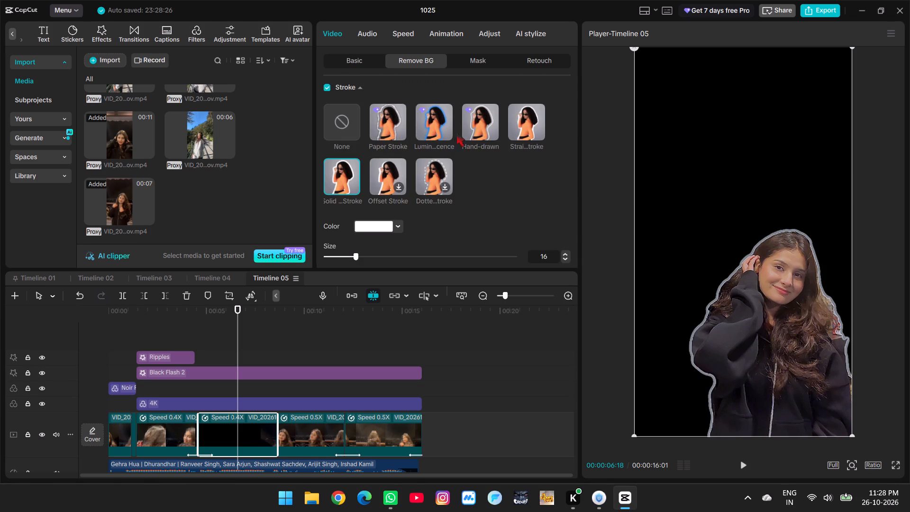
{"action": "left_click", "coordinate": [472, 127]}
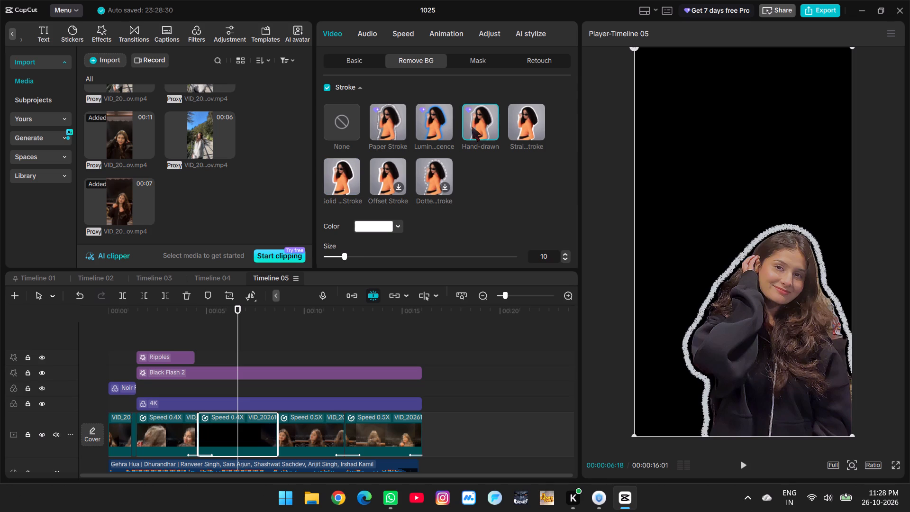
{"action": "left_click", "coordinate": [437, 124]}
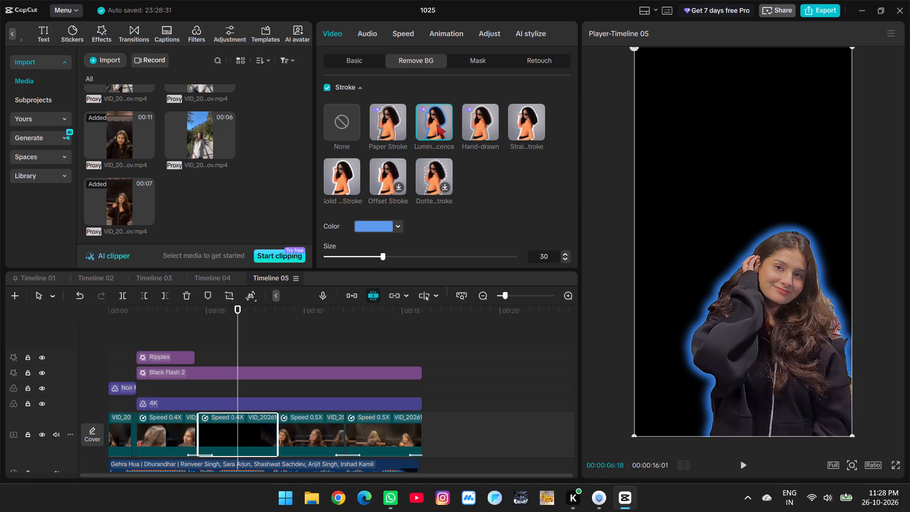
{"action": "scroll", "coordinate": [421, 174], "scroll_direction": "down", "scroll_amount": 1}
{"action": "left_click", "coordinate": [384, 171]}
{"action": "left_click_drag", "start_coordinate": [364, 196], "coordinate": [291, 197]}
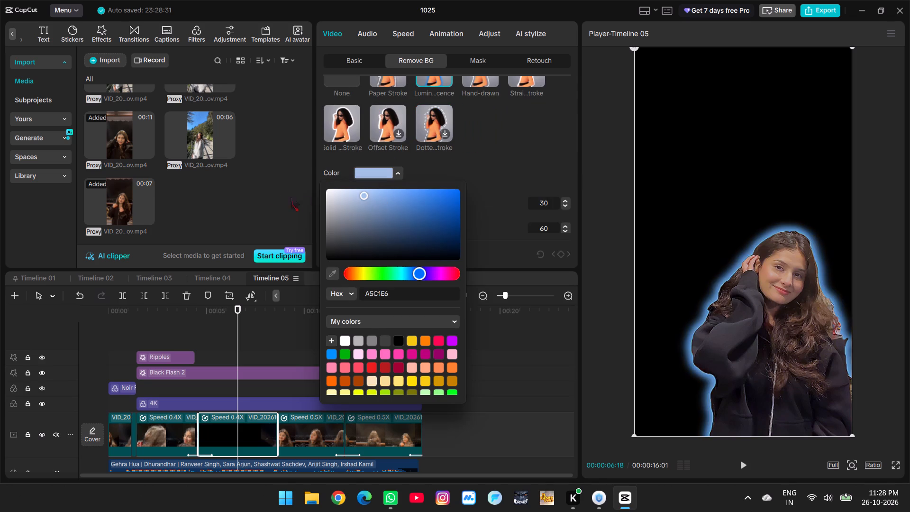
{"action": "left_click_drag", "start_coordinate": [291, 197], "coordinate": [266, 190]}
{"action": "left_click", "coordinate": [475, 175]}
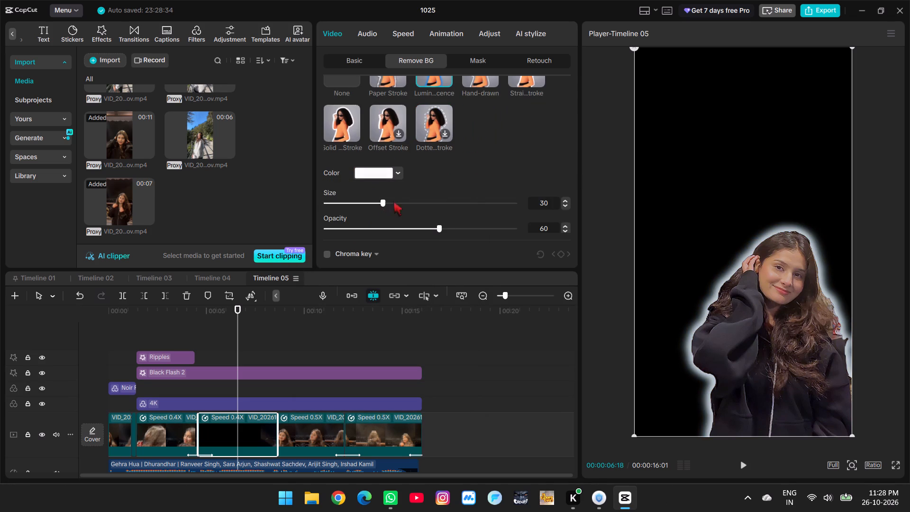
Set the Luminescence stroke's opacity to 100 and reduce its size for a thinner glow.
{"action": "left_click_drag", "start_coordinate": [479, 228], "coordinate": [551, 232]}
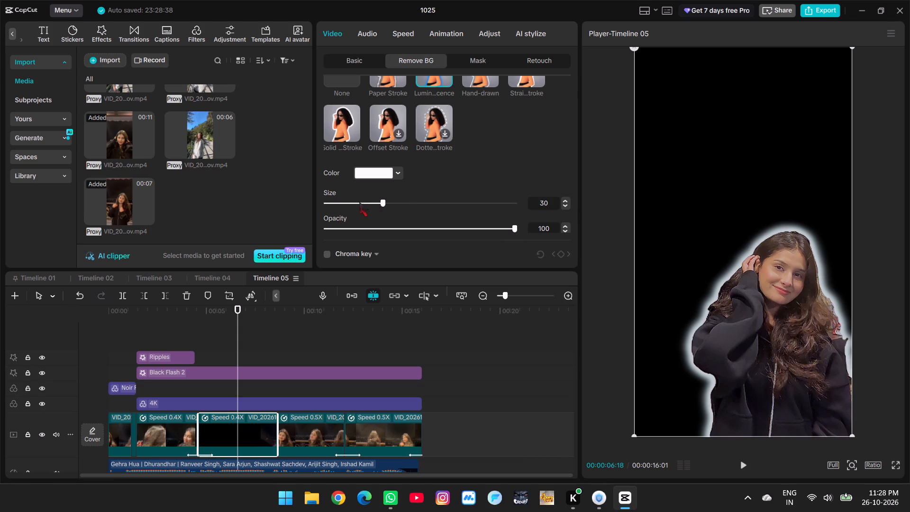
{"action": "left_click_drag", "start_coordinate": [381, 205], "coordinate": [349, 208]}
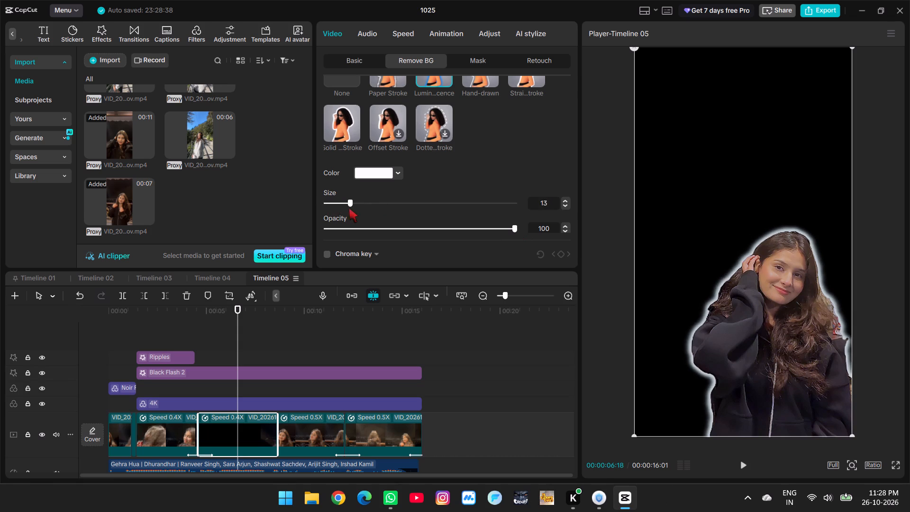
{"action": "left_click_drag", "start_coordinate": [349, 208], "coordinate": [337, 205]}
Play back the edit across the cutout clip to review the white glow.
{"action": "left_click", "coordinate": [187, 353]}
{"action": "left_click", "coordinate": [174, 341]}
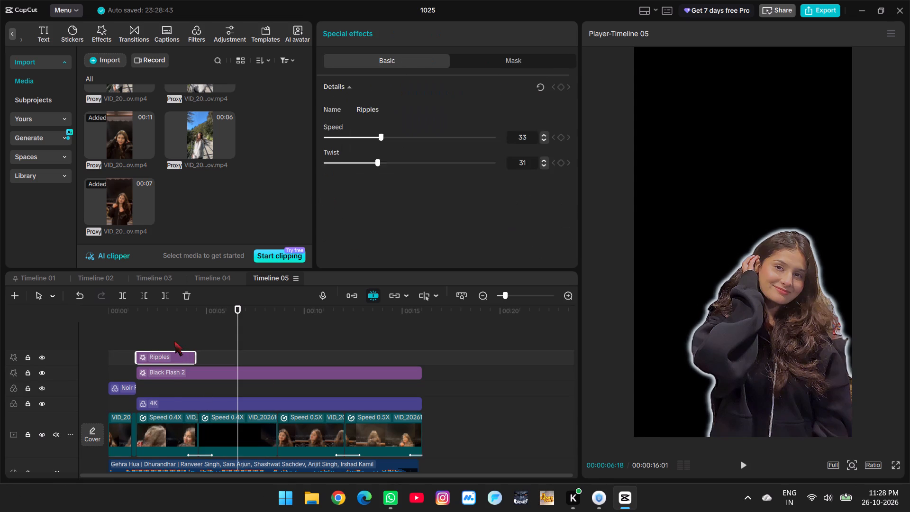
{"action": "key", "text": "space"}
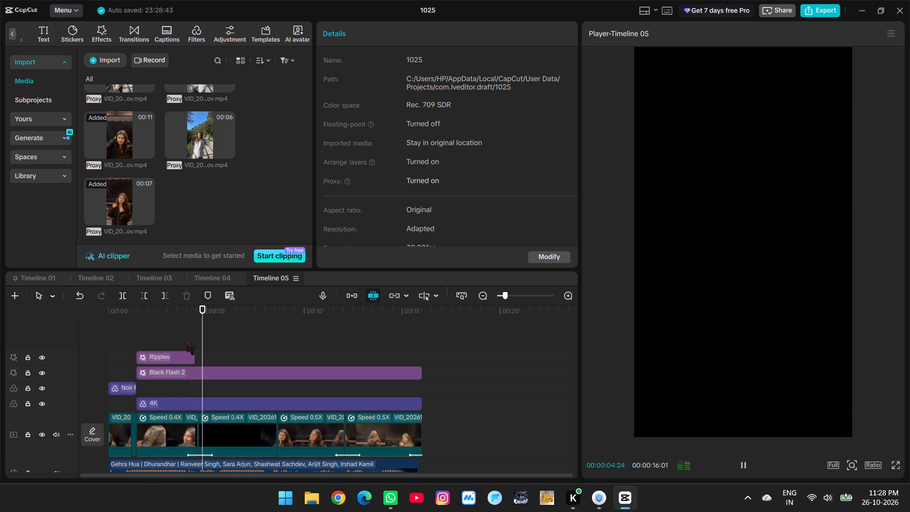
{"action": "scroll", "coordinate": [224, 346], "scroll_direction": "down", "scroll_amount": 1}
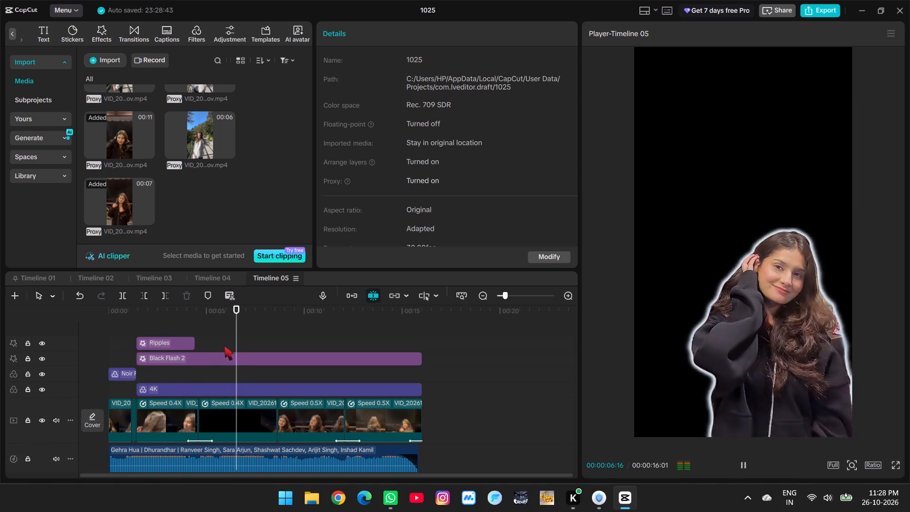
{"action": "key", "text": "space"}
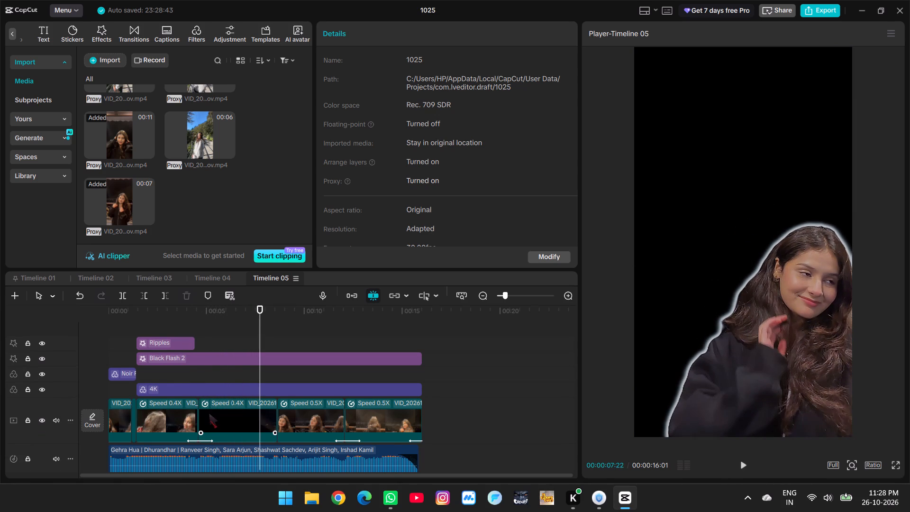
Move the cutout clip straight down out of the frame, to about X 0, Y -2467.
{"action": "left_click", "coordinate": [225, 414]}
{"action": "scroll", "coordinate": [297, 371], "scroll_direction": "down", "scroll_amount": 1}
{"action": "scroll", "coordinate": [801, 325], "scroll_direction": "down", "scroll_amount": 3}
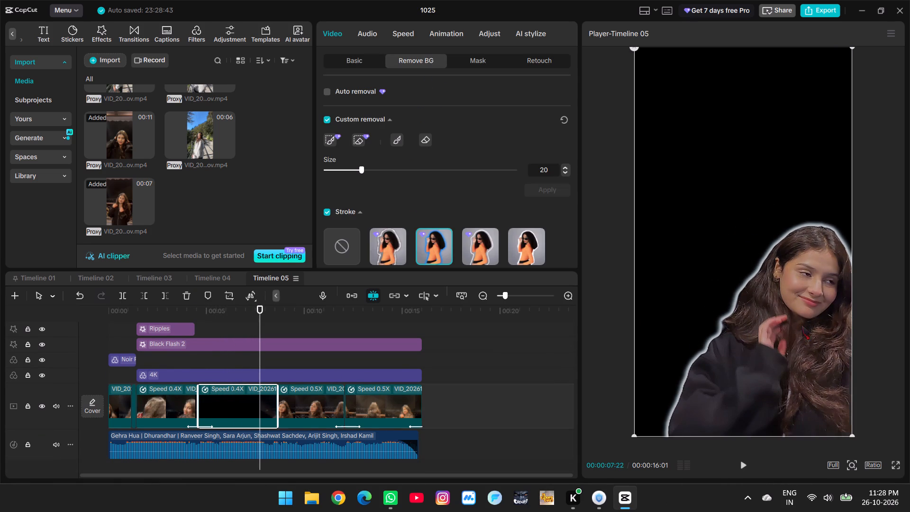
{"action": "scroll", "coordinate": [801, 325], "scroll_direction": "down", "scroll_amount": 3, "text": "ctrl"}
{"action": "left_click_drag", "start_coordinate": [757, 225], "coordinate": [757, 344]}
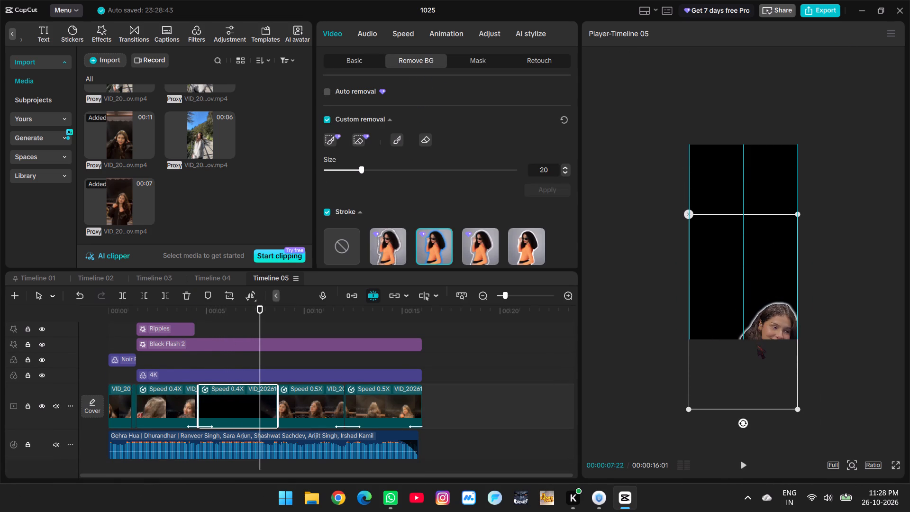
{"action": "left_click_drag", "start_coordinate": [757, 344], "coordinate": [759, 350]}
Add a transform keyframe at the start of the cutout clip, at about 00:00:04:18.
{"action": "left_click", "coordinate": [210, 321]}
{"action": "left_click_drag", "start_coordinate": [210, 321], "coordinate": [202, 321]}
{"action": "scroll", "coordinate": [489, 189], "scroll_direction": "down", "scroll_amount": 1}
{"action": "scroll", "coordinate": [491, 185], "scroll_direction": "up", "scroll_amount": 8}
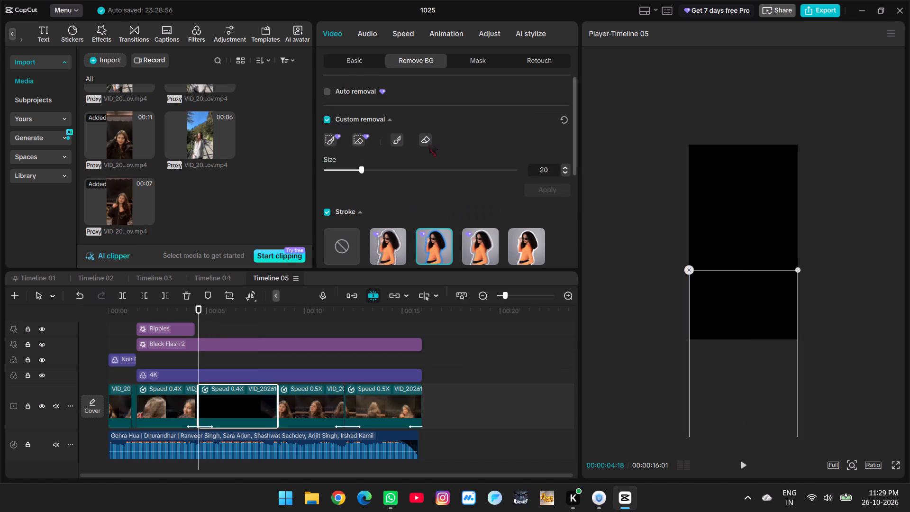
{"action": "left_click", "coordinate": [341, 56]}
{"action": "scroll", "coordinate": [545, 128], "scroll_direction": "up", "scroll_amount": 2}
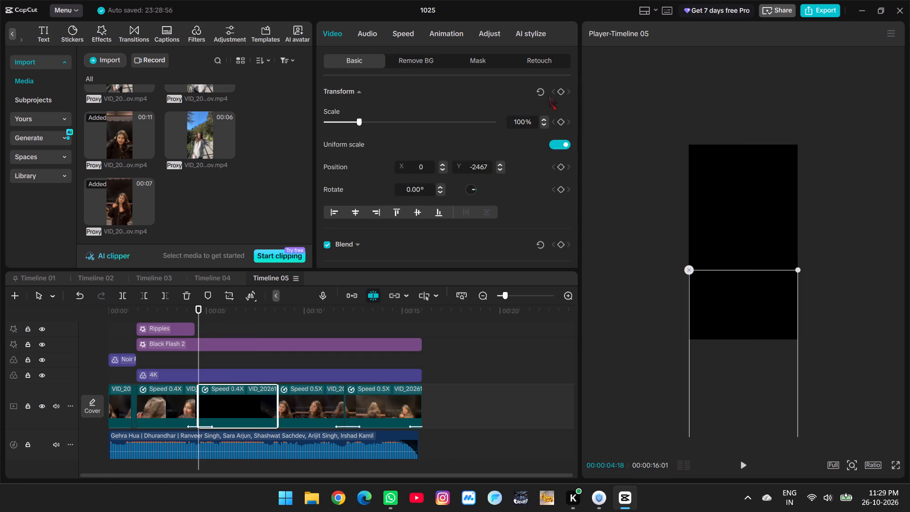
{"action": "left_click", "coordinate": [559, 91]}
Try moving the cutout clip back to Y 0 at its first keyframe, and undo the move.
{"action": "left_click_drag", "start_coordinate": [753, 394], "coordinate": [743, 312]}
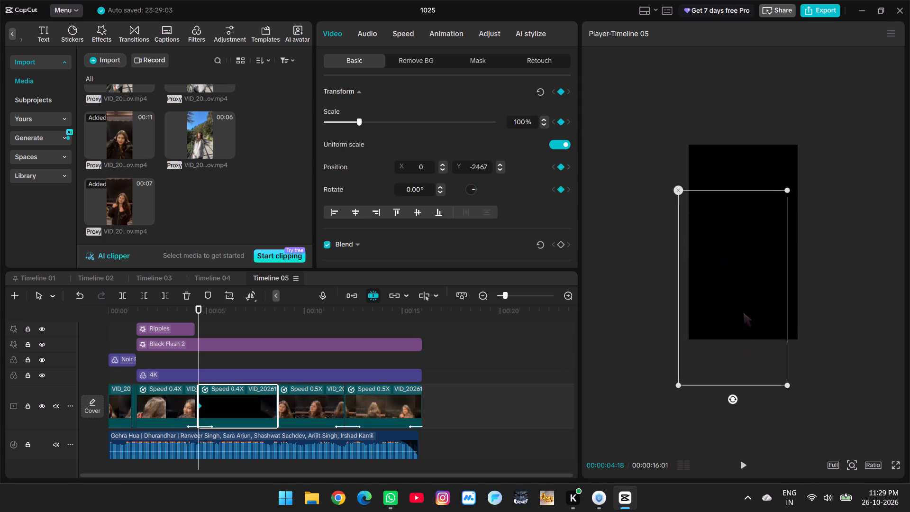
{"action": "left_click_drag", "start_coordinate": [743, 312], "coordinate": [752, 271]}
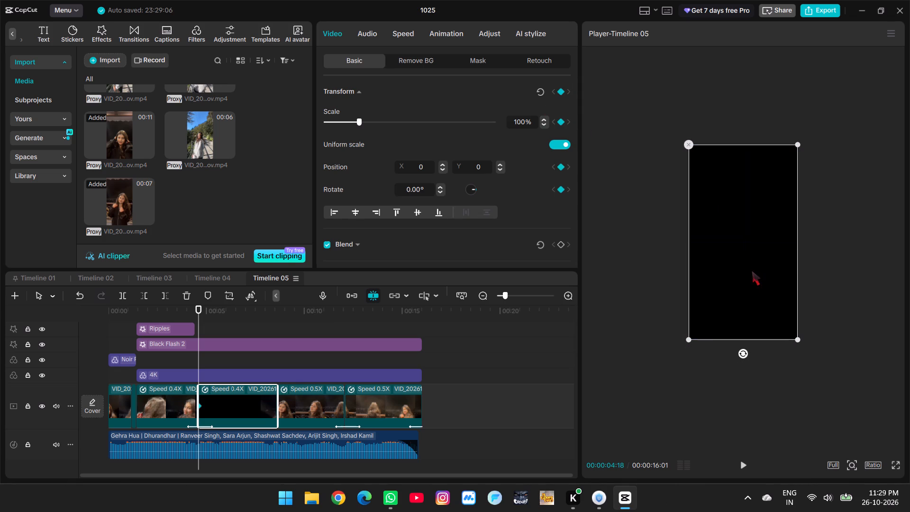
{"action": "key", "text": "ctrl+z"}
At about 00:00:06:08, move the cutout clip up to X 0, Y 0 for a second position keyframe.
{"action": "left_click", "coordinate": [250, 372]}
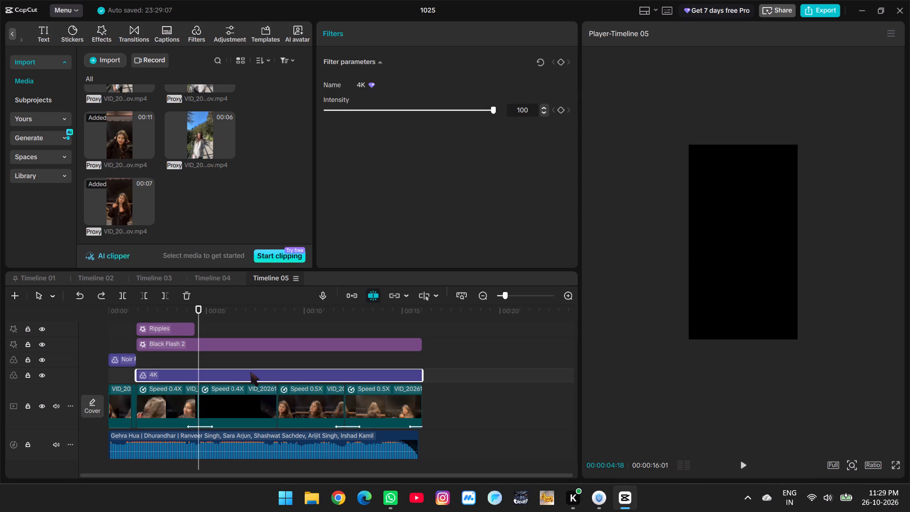
{"action": "left_click", "coordinate": [209, 360]}
{"action": "left_click_drag", "start_coordinate": [211, 358], "coordinate": [231, 362]}
{"action": "left_click", "coordinate": [215, 403]}
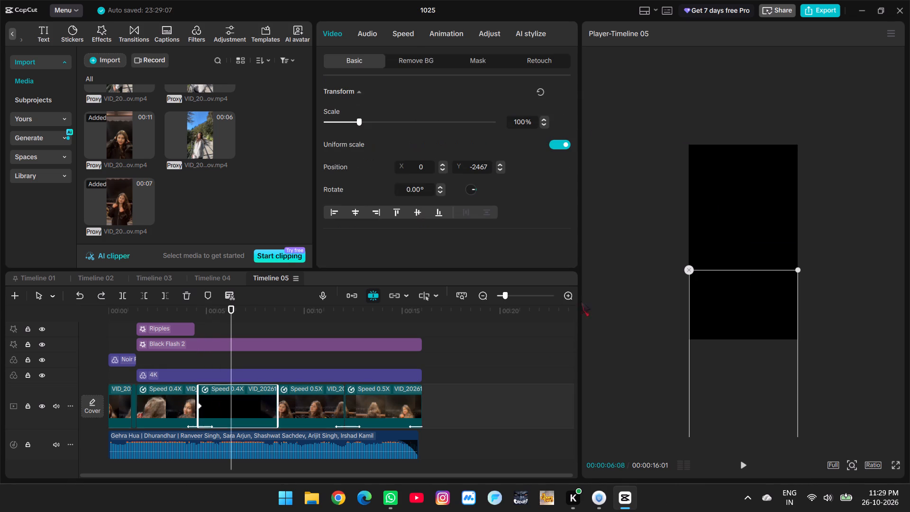
{"action": "left_click_drag", "start_coordinate": [748, 397], "coordinate": [750, 273]}
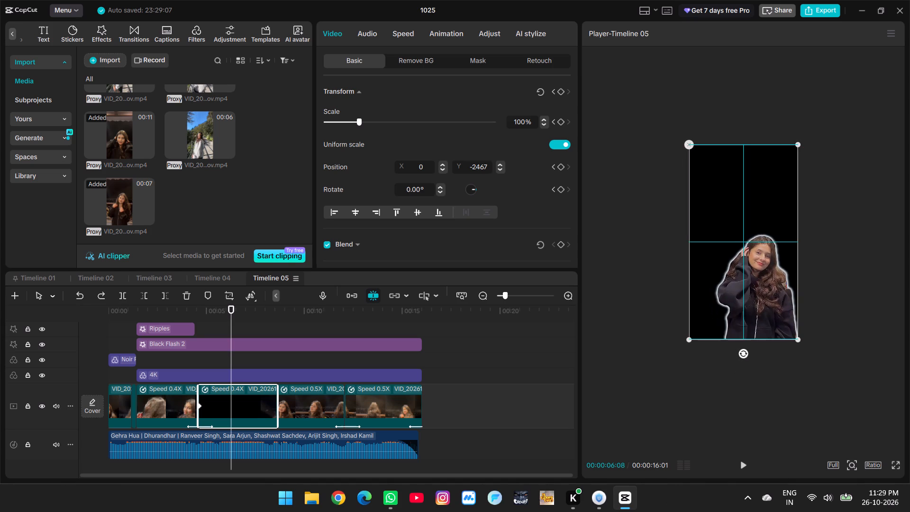
{"action": "left_click_drag", "start_coordinate": [750, 273], "coordinate": [751, 273]}
Play back the cutout's upward movement from just before the clip starts.
{"action": "left_click", "coordinate": [200, 329]}
{"action": "left_click_drag", "start_coordinate": [200, 329], "coordinate": [191, 328]}
{"action": "key", "text": "space"}
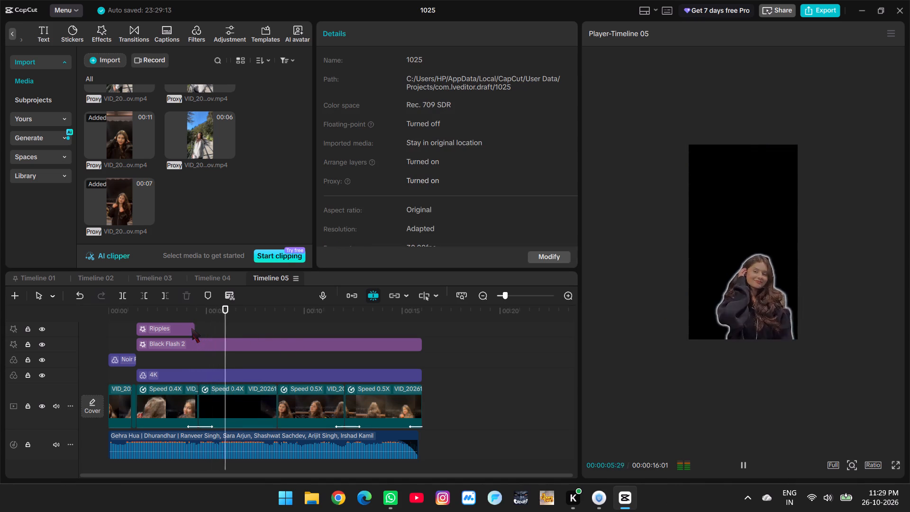
{"action": "key", "text": "space"}
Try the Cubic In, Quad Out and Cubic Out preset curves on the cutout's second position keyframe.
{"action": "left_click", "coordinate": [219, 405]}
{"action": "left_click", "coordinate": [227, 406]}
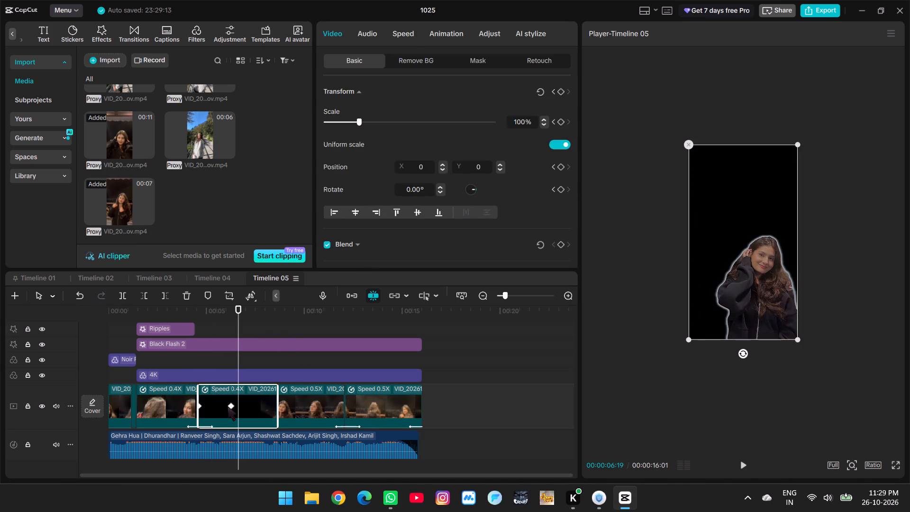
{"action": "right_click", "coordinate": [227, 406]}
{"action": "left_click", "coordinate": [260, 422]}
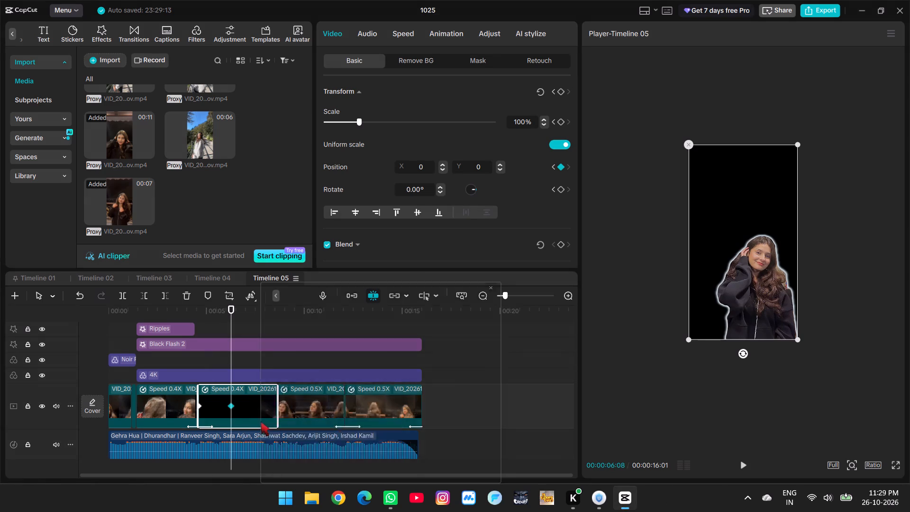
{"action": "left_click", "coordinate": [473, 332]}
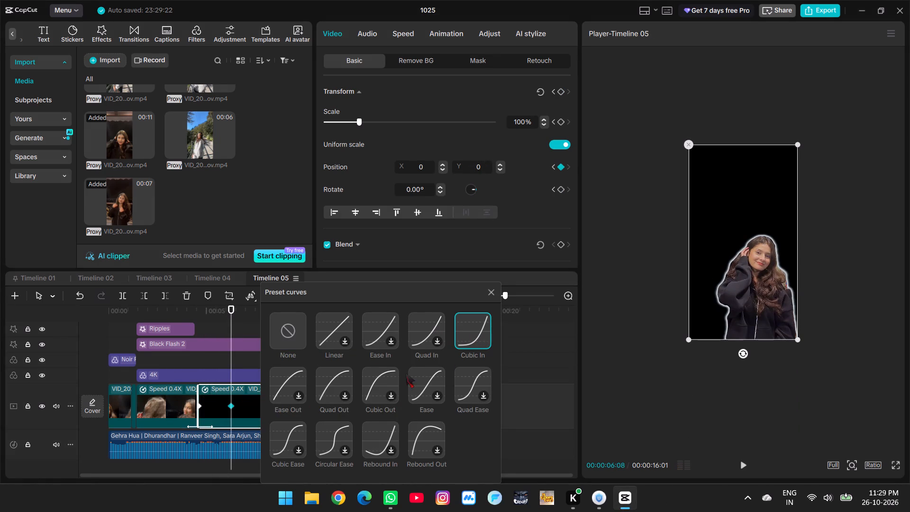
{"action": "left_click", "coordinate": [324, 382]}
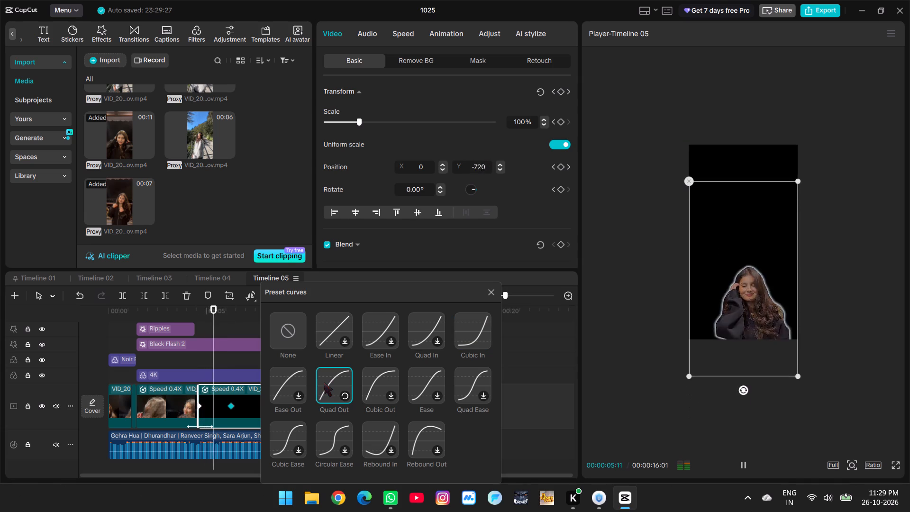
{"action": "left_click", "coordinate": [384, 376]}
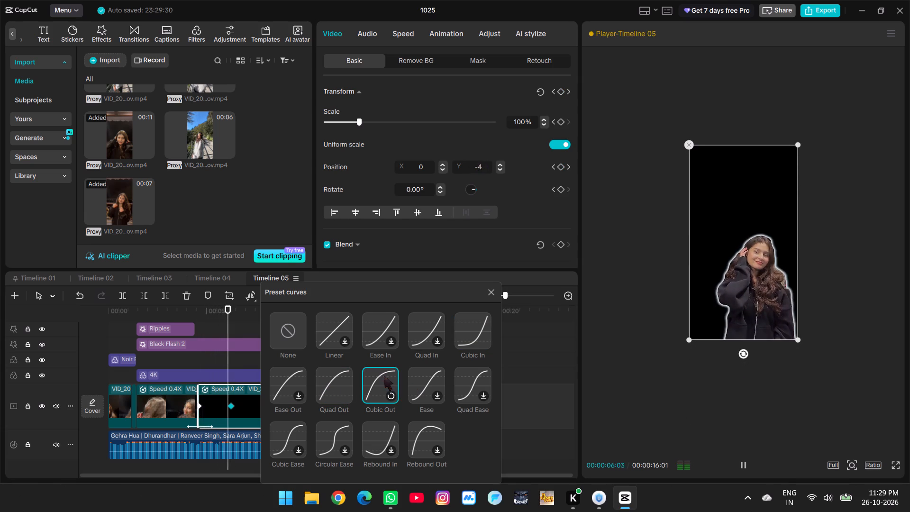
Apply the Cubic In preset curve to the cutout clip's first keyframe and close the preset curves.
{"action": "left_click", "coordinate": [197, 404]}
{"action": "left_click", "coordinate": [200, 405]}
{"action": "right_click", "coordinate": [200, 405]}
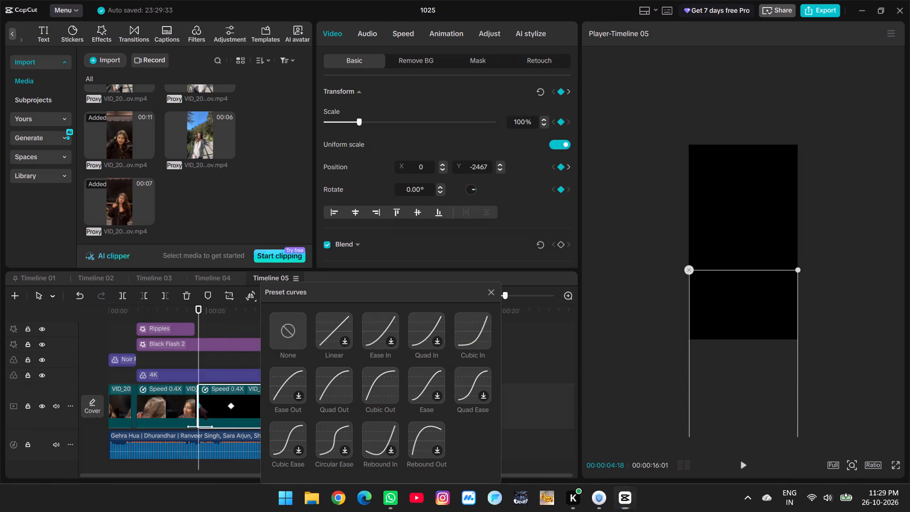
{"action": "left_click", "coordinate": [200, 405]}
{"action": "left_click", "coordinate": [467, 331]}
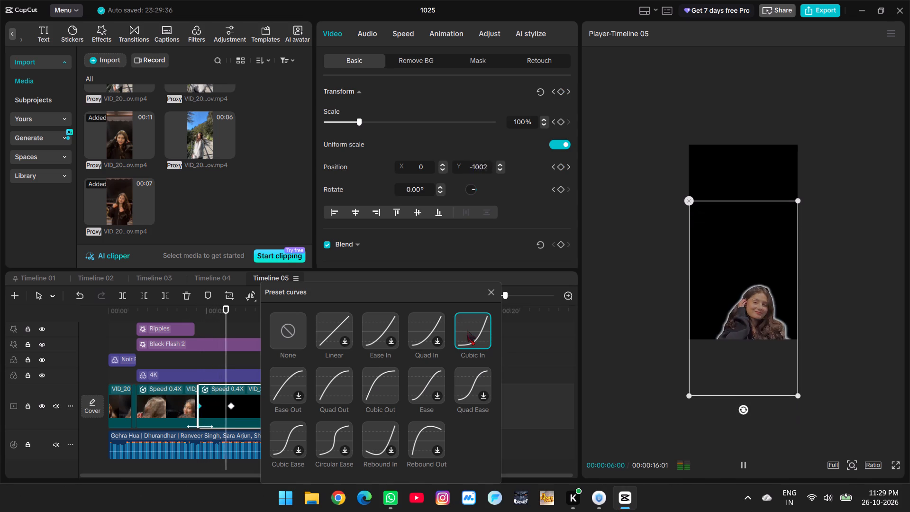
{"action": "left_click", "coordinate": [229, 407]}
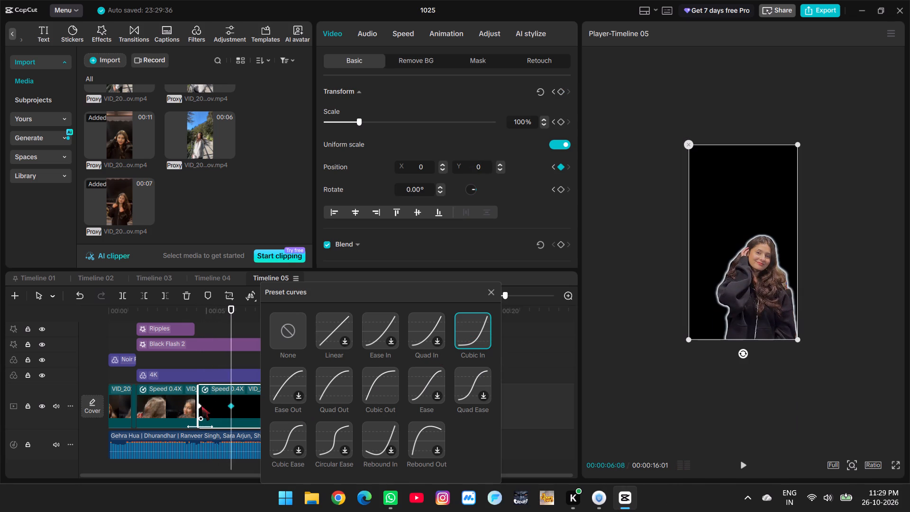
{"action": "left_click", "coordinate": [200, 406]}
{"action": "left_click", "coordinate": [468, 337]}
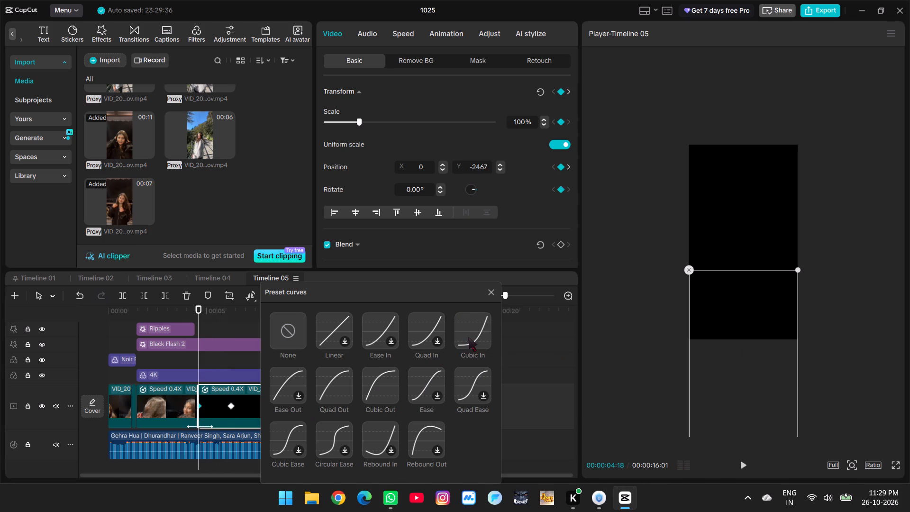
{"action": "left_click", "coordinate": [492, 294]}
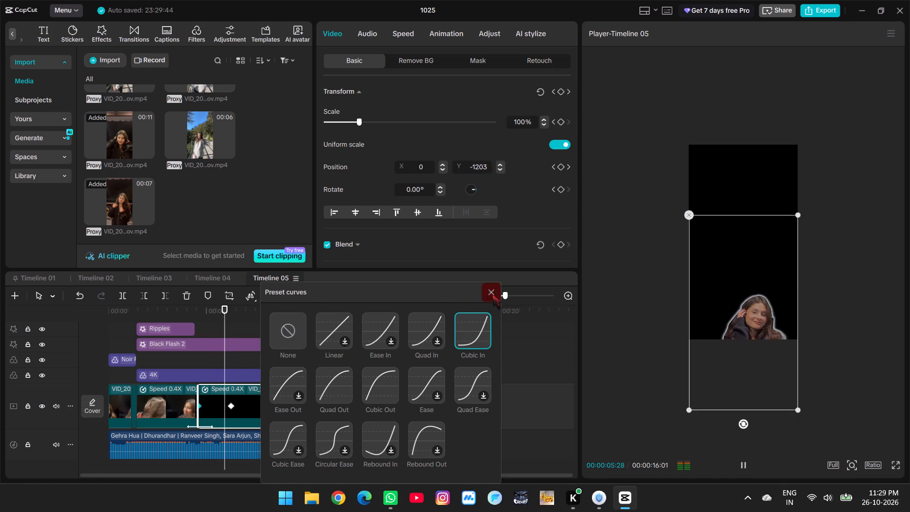
Play back the cutout's eased rise from the start of its clip.
{"action": "left_click", "coordinate": [218, 324]}
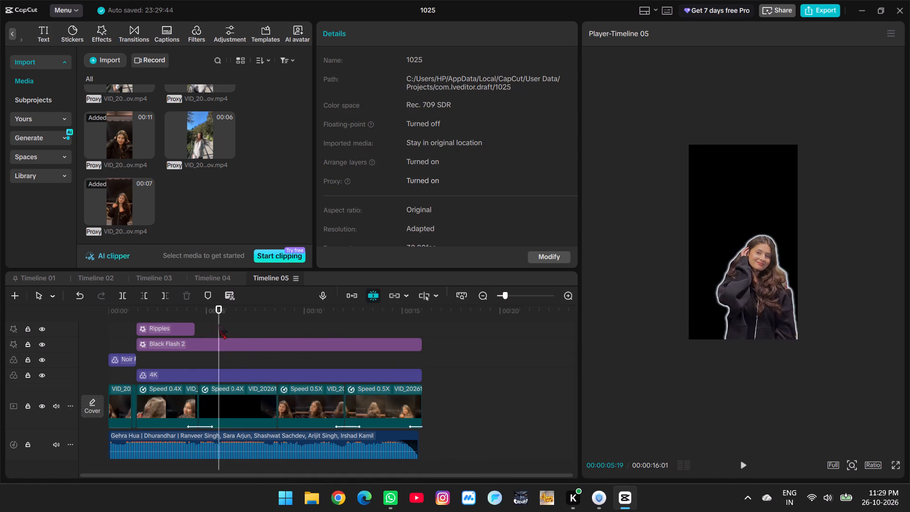
{"action": "left_click_drag", "start_coordinate": [218, 324], "coordinate": [199, 326]}
{"action": "scroll", "coordinate": [218, 332], "scroll_direction": "up", "scroll_amount": 1}
{"action": "key", "text": "space"}
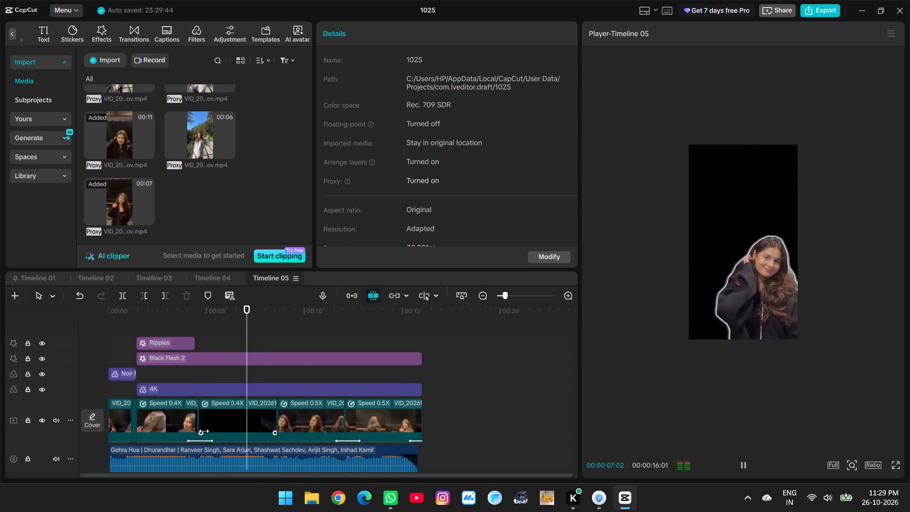
{"action": "key", "text": "space"}
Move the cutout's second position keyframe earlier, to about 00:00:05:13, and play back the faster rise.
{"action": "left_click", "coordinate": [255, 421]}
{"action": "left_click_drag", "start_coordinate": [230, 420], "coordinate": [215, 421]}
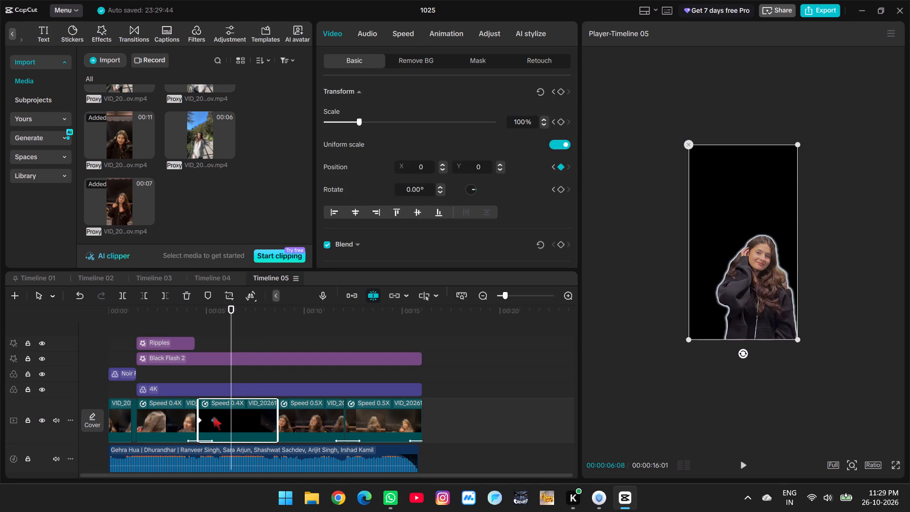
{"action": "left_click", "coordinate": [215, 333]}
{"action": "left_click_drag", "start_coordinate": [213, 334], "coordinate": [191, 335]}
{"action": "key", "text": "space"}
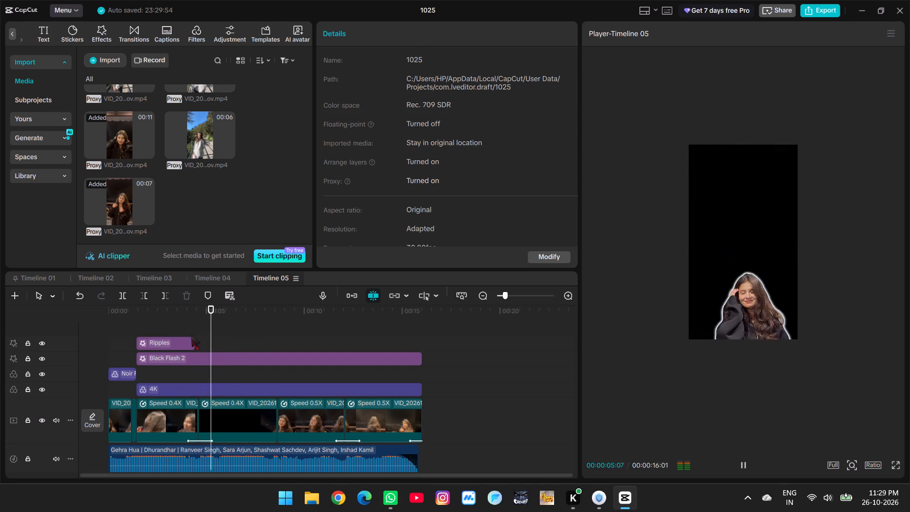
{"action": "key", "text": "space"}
Move the cutout's second position keyframe to about 00:00:05:24 and play back the rise.
{"action": "left_click", "coordinate": [225, 427]}
{"action": "left_click_drag", "start_coordinate": [211, 421], "coordinate": [215, 421]}
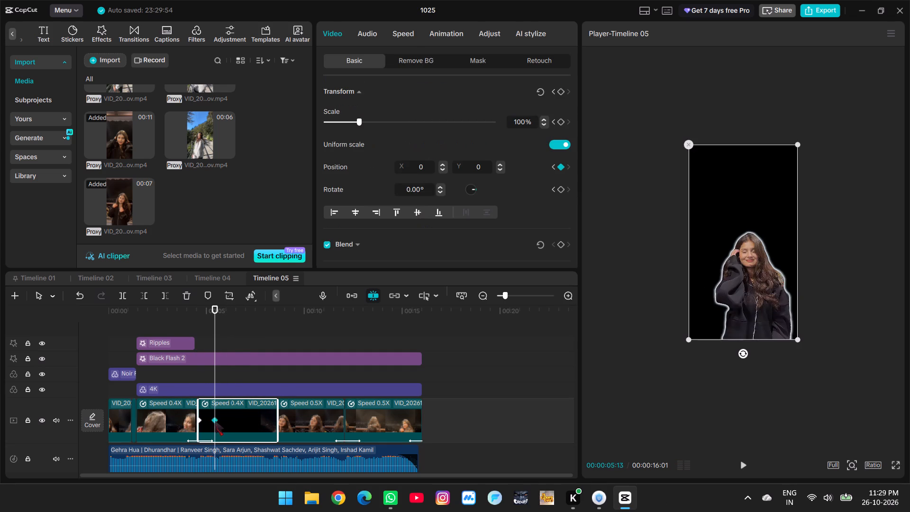
{"action": "left_click_drag", "start_coordinate": [215, 421], "coordinate": [217, 422]}
{"action": "left_click", "coordinate": [219, 422]}
{"action": "left_click", "coordinate": [206, 329]}
{"action": "left_click_drag", "start_coordinate": [204, 329], "coordinate": [192, 326]}
{"action": "key", "text": "space"}
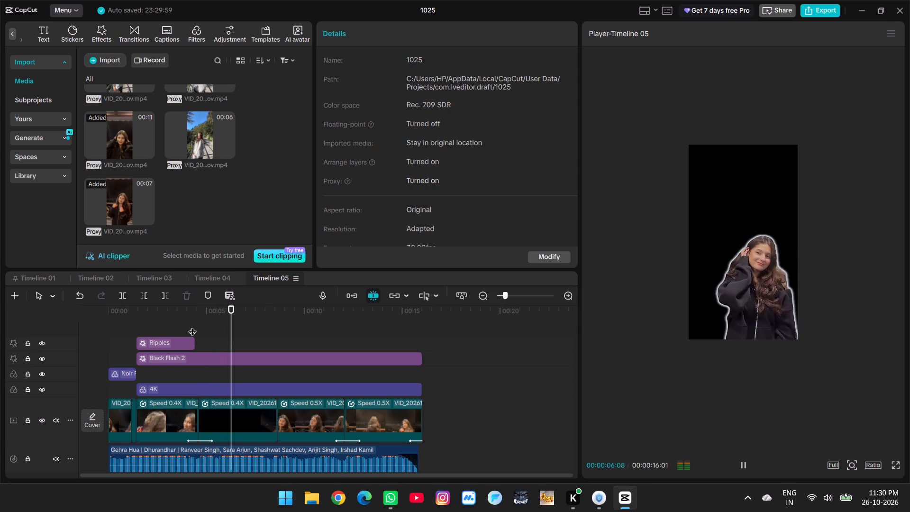
{"action": "key", "text": "space"}
Try the Cubic In preset curve on the cutout's second position keyframe and settle on Cubic Out.
{"action": "scroll", "coordinate": [262, 439], "scroll_direction": "up", "scroll_amount": 9, "text": "ctrl"}
{"action": "left_click", "coordinate": [220, 427]}
{"action": "left_click", "coordinate": [197, 418]}
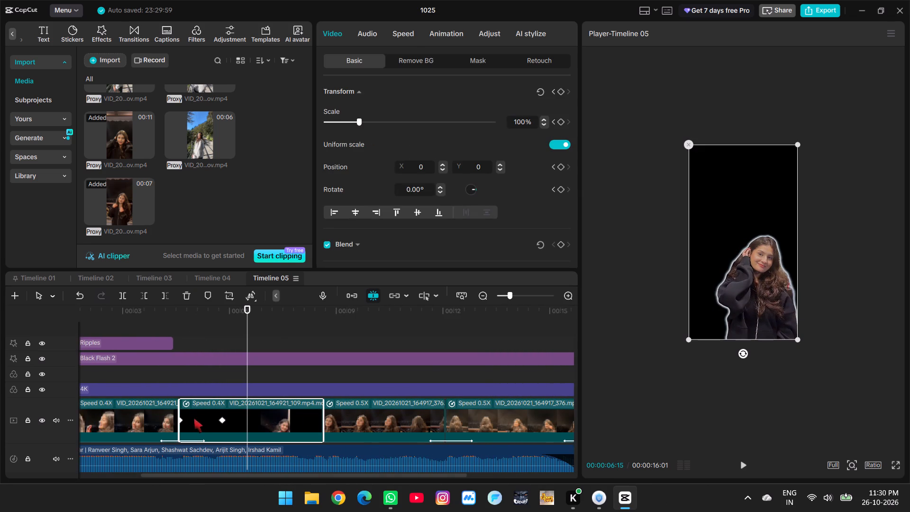
{"action": "left_click", "coordinate": [226, 420]}
{"action": "right_click", "coordinate": [226, 420]}
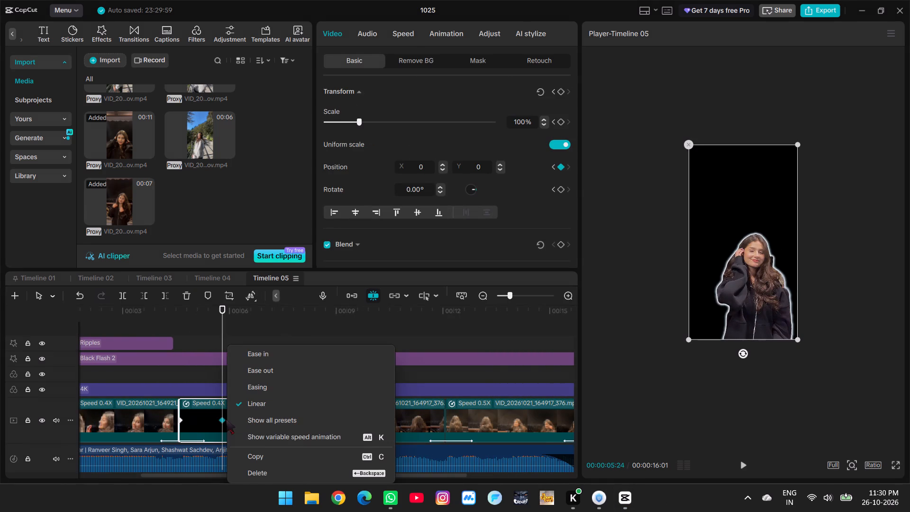
{"action": "left_click", "coordinate": [281, 424]}
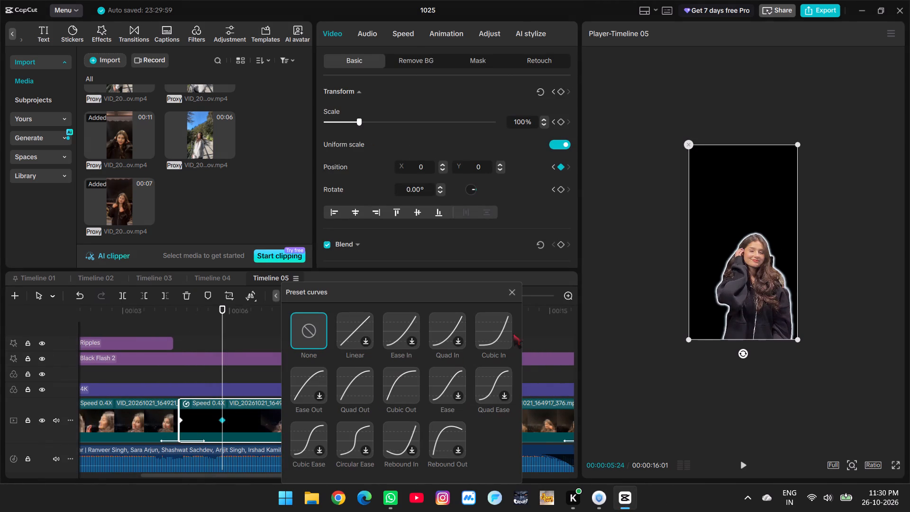
{"action": "left_click", "coordinate": [480, 330]}
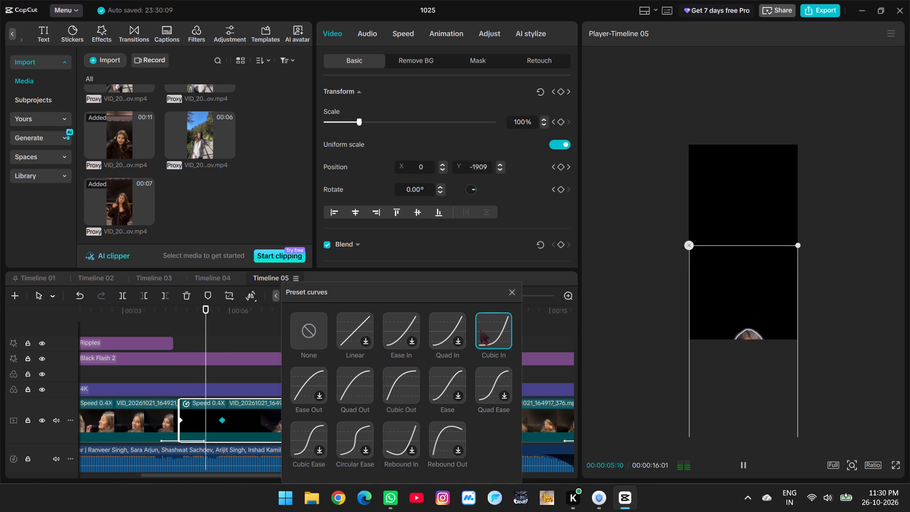
{"action": "left_click", "coordinate": [415, 384]}
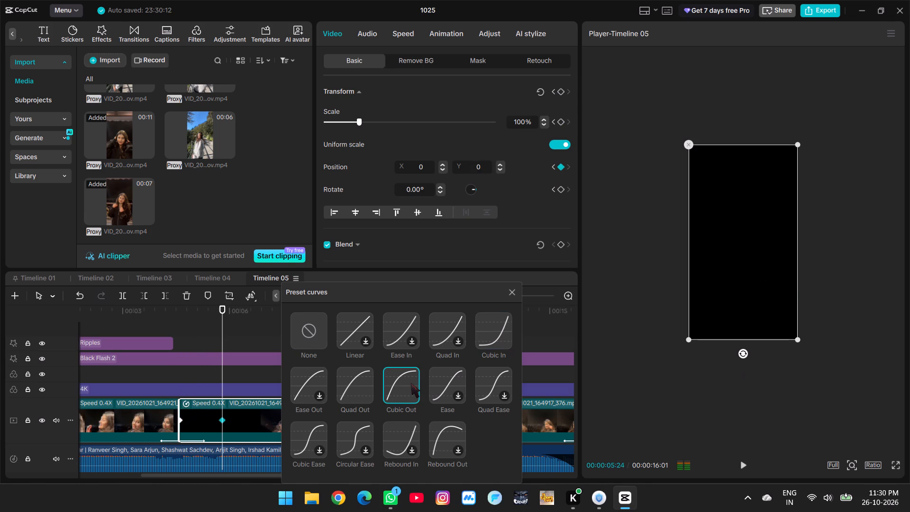
{"action": "left_click", "coordinate": [411, 383]}
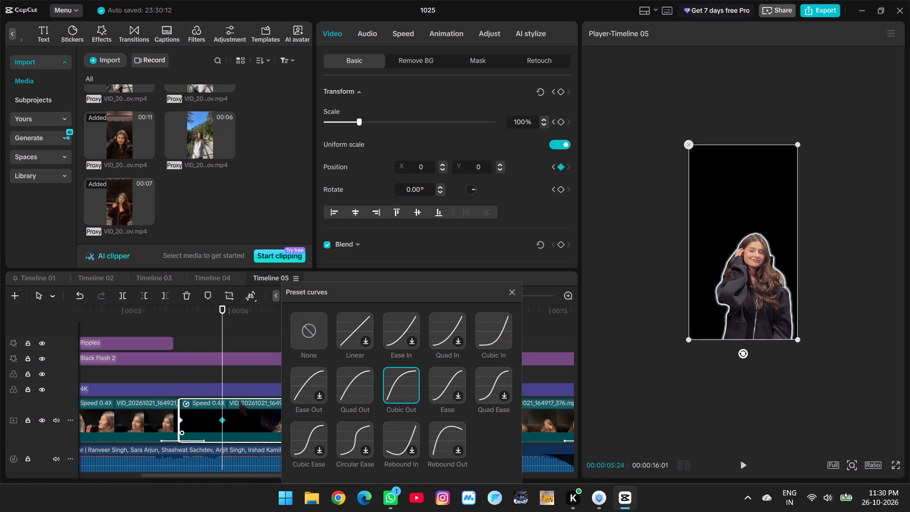
Play back the cutout's rise with its new curve and close the preset curves.
{"action": "left_click", "coordinate": [203, 347]}
{"action": "left_click_drag", "start_coordinate": [203, 347], "coordinate": [175, 347]}
{"action": "key", "text": "space"}
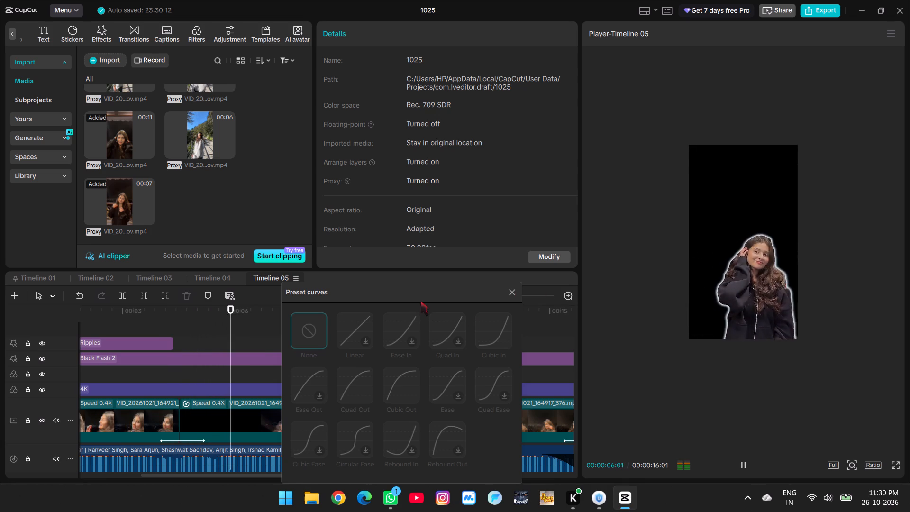
{"action": "left_click", "coordinate": [510, 293]}
{"action": "left_click", "coordinate": [298, 350]}
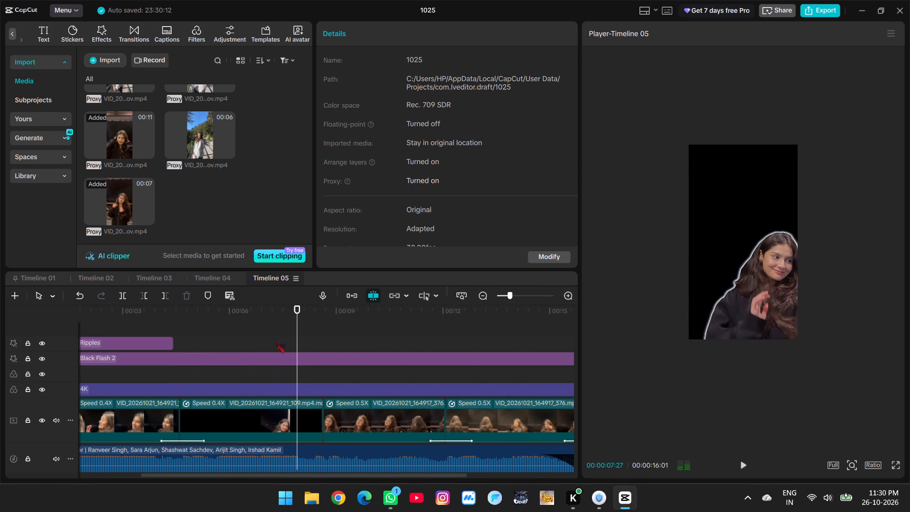
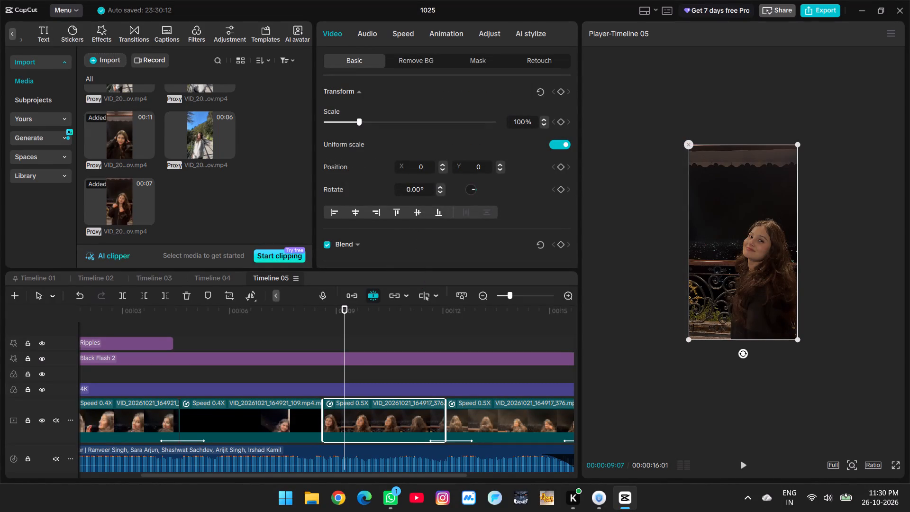
Add a Text mask to the selected 0.5X clip, settling on it after the Heart mask, and set its text to Shreya.
{"action": "left_click", "coordinate": [412, 50]}
{"action": "left_click", "coordinate": [469, 60]}
{"action": "left_click", "coordinate": [362, 111]}
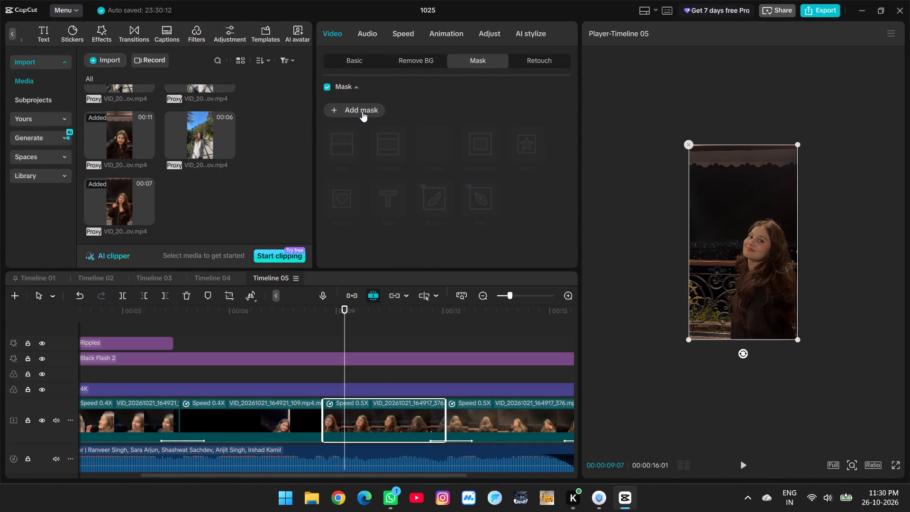
{"action": "left_click", "coordinate": [340, 192]}
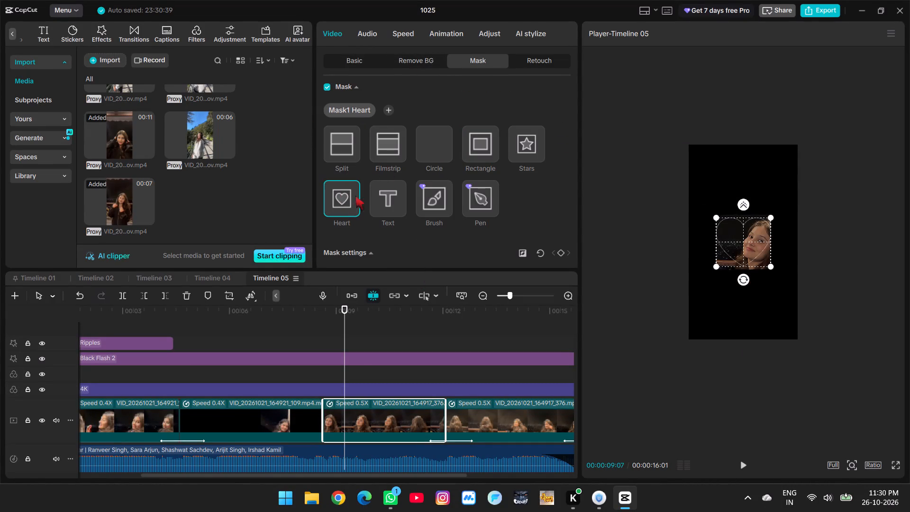
{"action": "left_click", "coordinate": [392, 199]}
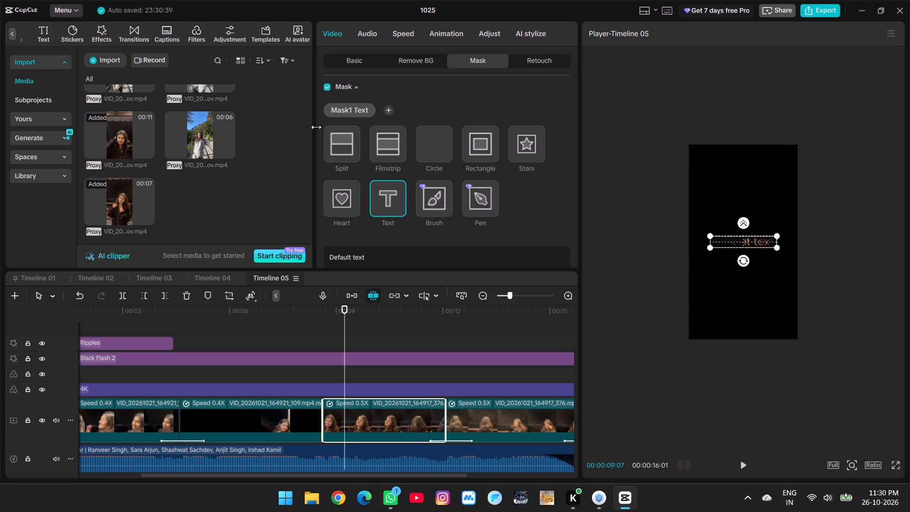
{"action": "scroll", "coordinate": [386, 161], "scroll_direction": "down", "scroll_amount": 2}
{"action": "left_click", "coordinate": [368, 151]}
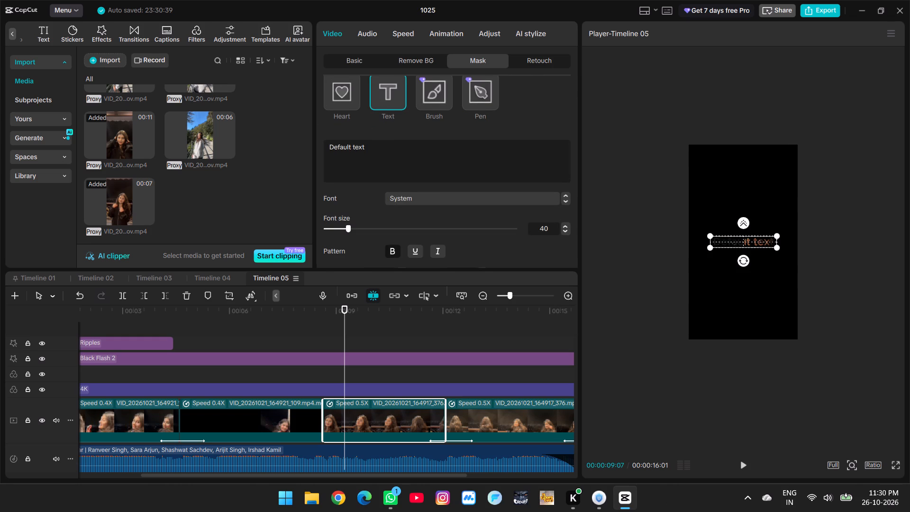
{"action": "key", "text": "ctrl+a"}
{"action": "type", "text": "Shrt"}
{"action": "key", "text": "BackSpace"}
{"action": "type", "text": "eya"}
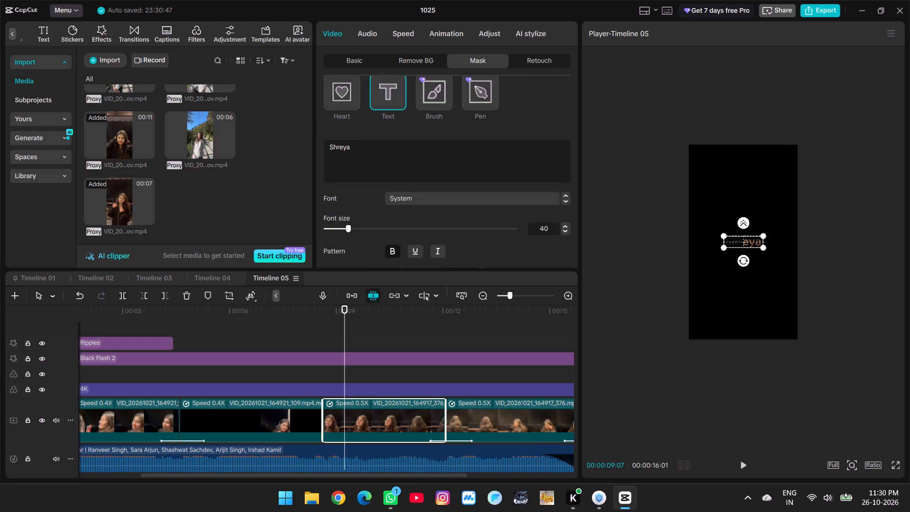
{"action": "left_click", "coordinate": [759, 248]}
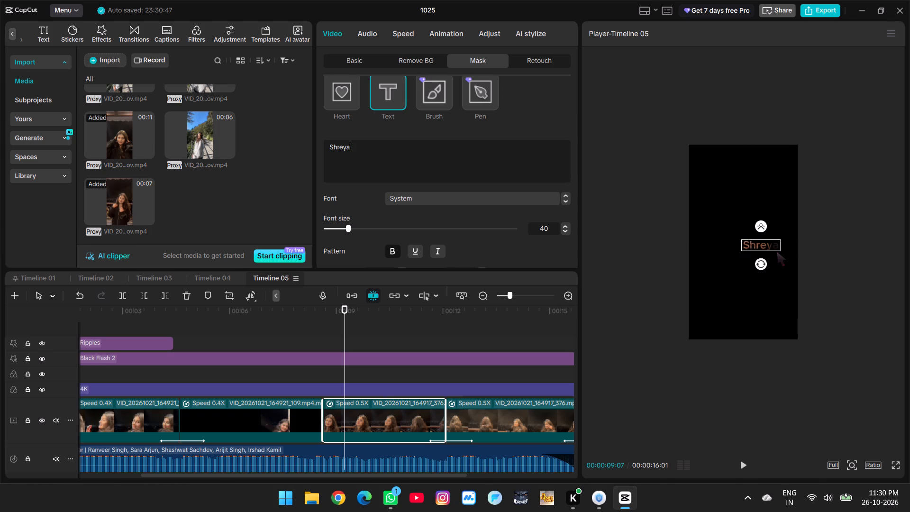
{"action": "left_click", "coordinate": [745, 245]}
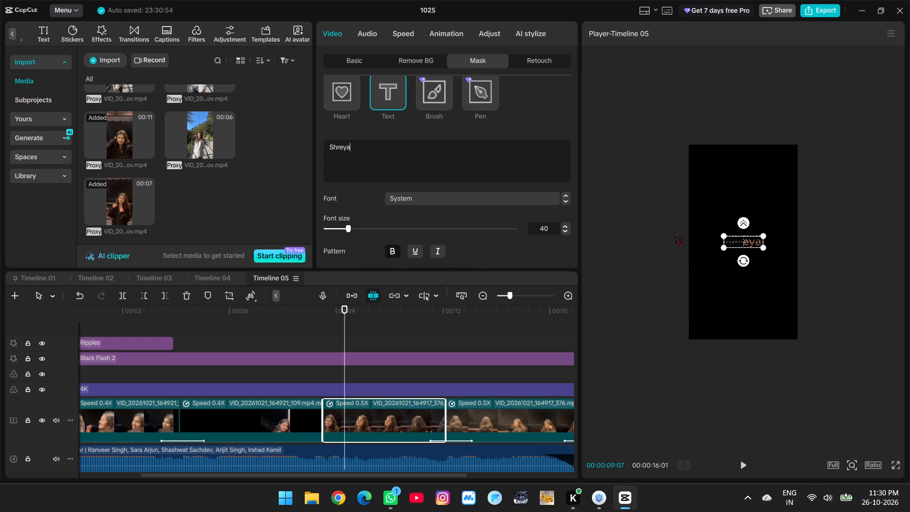
Keyframe all the mask settings and move that keyframe near the clip's start, at about 00:00:08:27.
{"action": "scroll", "coordinate": [512, 167], "scroll_direction": "up", "scroll_amount": 3}
{"action": "scroll", "coordinate": [510, 166], "scroll_direction": "down", "scroll_amount": 2}
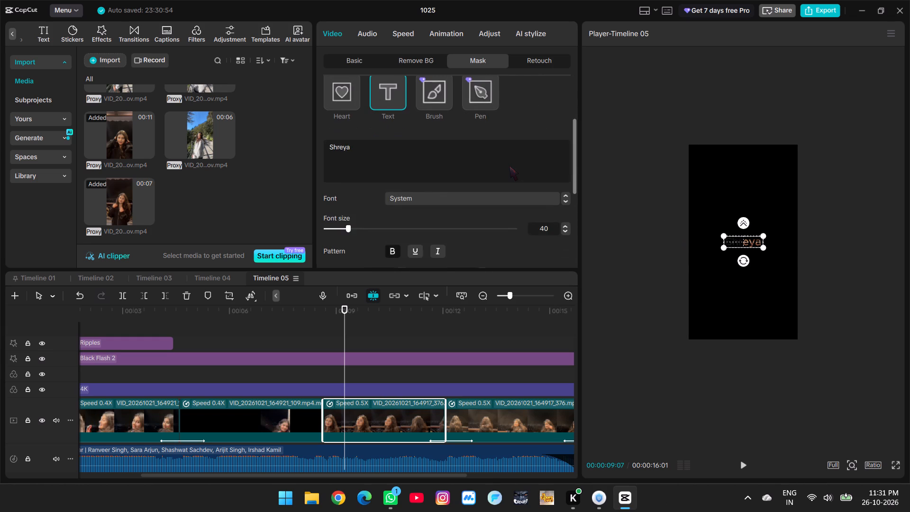
{"action": "scroll", "coordinate": [510, 166], "scroll_direction": "down", "scroll_amount": 2}
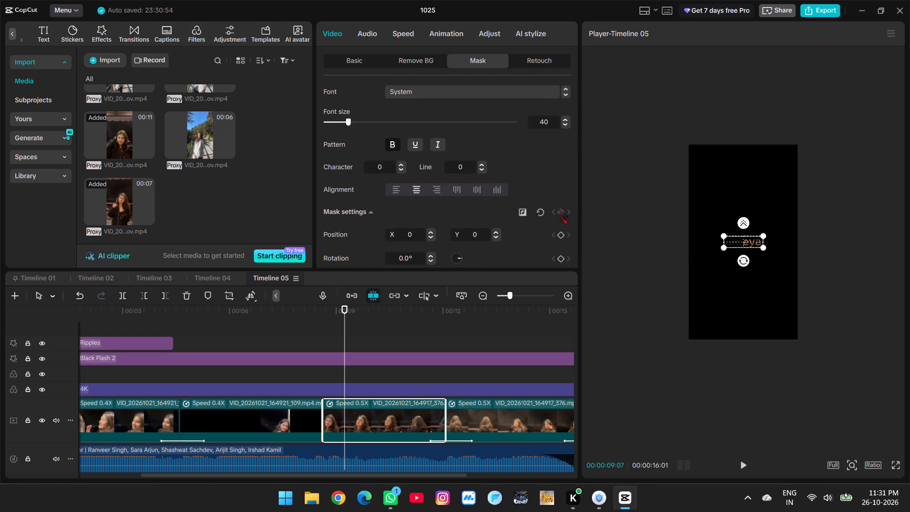
{"action": "left_click", "coordinate": [559, 209]}
{"action": "left_click_drag", "start_coordinate": [345, 420], "coordinate": [332, 420]}
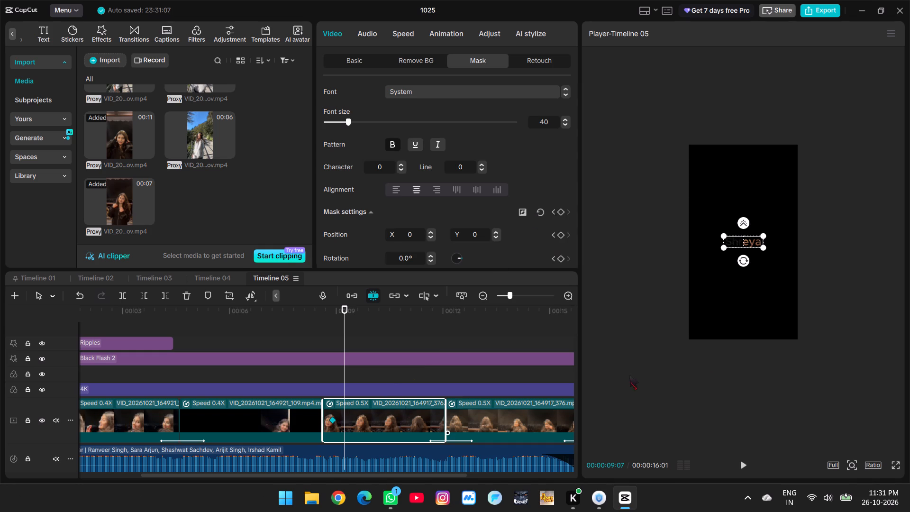
At 00:00:11:20 in the masked clip, enlarge the text mask well beyond the frame to about 836% zoom.
{"action": "left_click", "coordinate": [438, 387]}
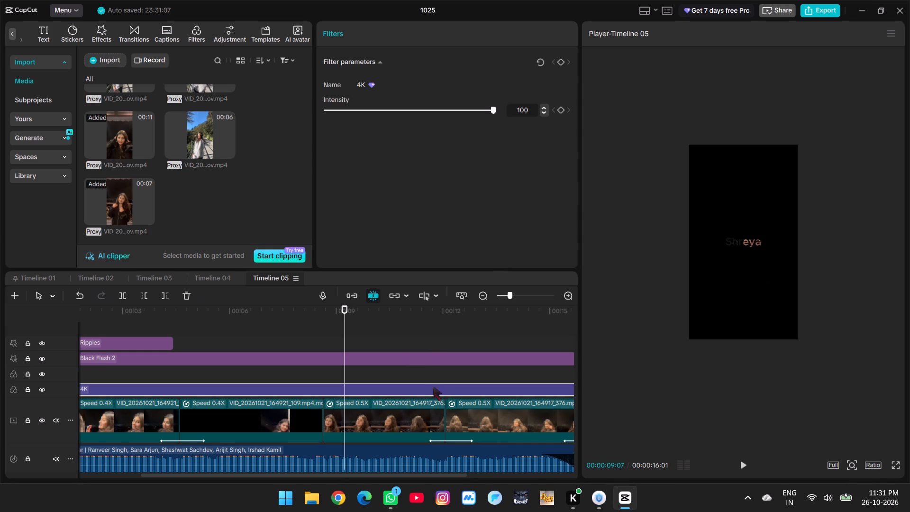
{"action": "left_click", "coordinate": [431, 380]}
{"action": "left_click", "coordinate": [428, 422]}
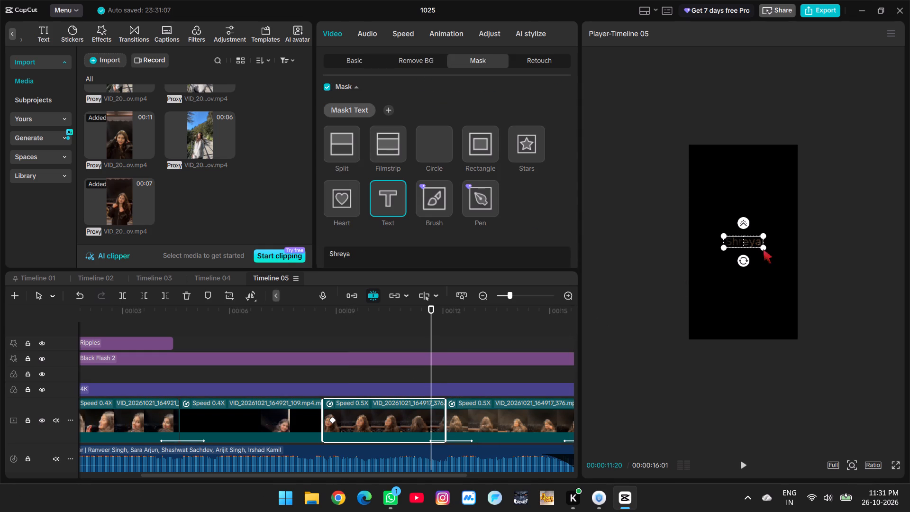
{"action": "left_click_drag", "start_coordinate": [763, 249], "coordinate": [844, 400]}
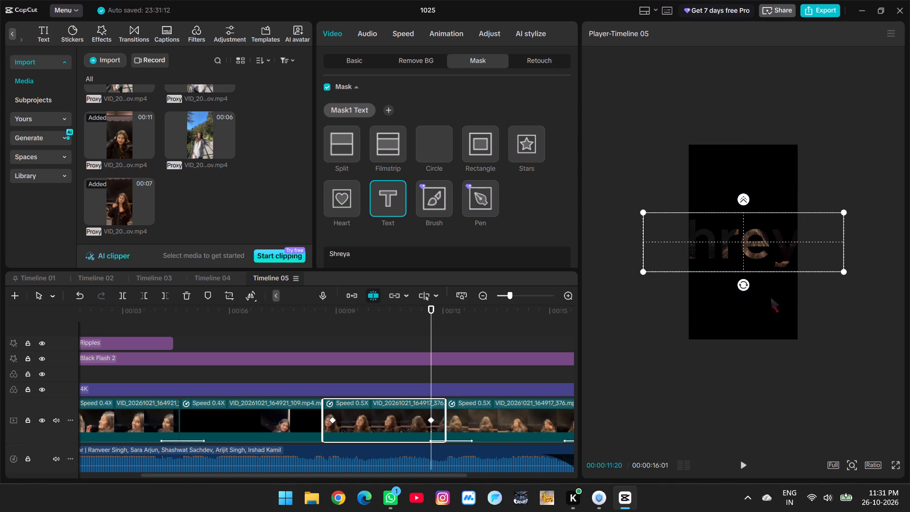
{"action": "left_click_drag", "start_coordinate": [845, 272], "coordinate": [909, 355]}
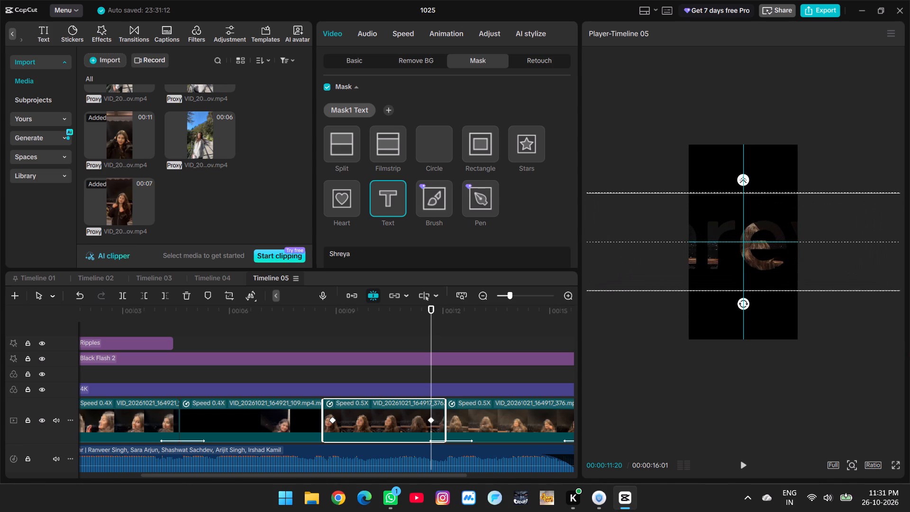
{"action": "left_click_drag", "start_coordinate": [909, 355], "coordinate": [909, 360]}
Set the text mask's font size to 300 and shift the mask sideways to X -330 at 00:00:11:20.
{"action": "scroll", "coordinate": [455, 161], "scroll_direction": "down", "scroll_amount": 3}
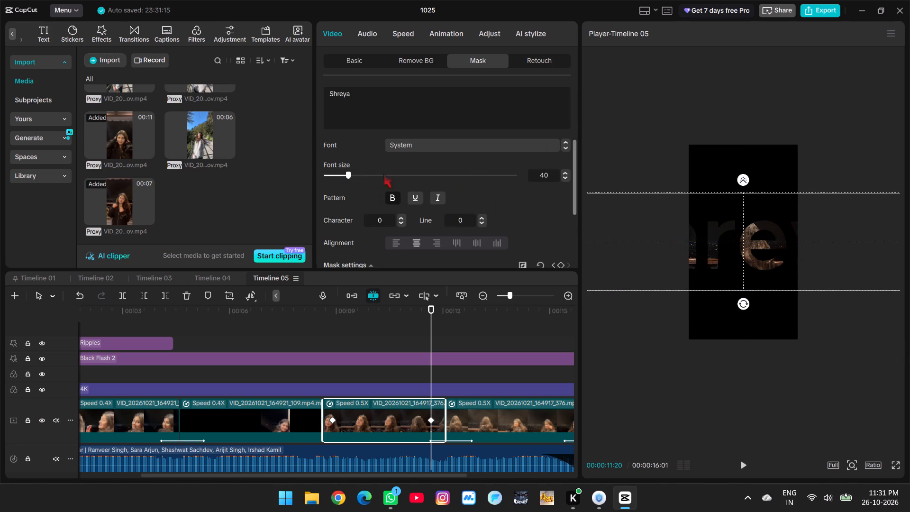
{"action": "left_click_drag", "start_coordinate": [348, 176], "coordinate": [414, 189]}
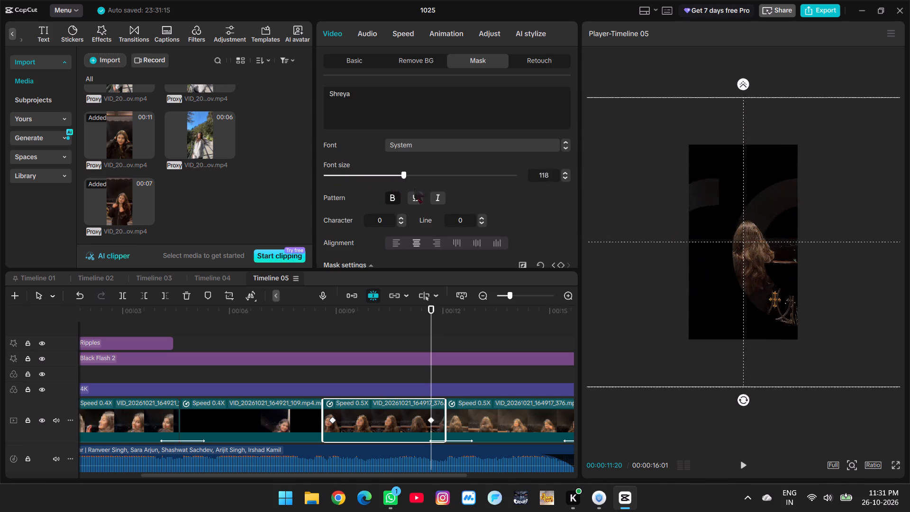
{"action": "left_click_drag", "start_coordinate": [414, 189], "coordinate": [615, 230]}
{"action": "left_click_drag", "start_coordinate": [717, 254], "coordinate": [683, 256]}
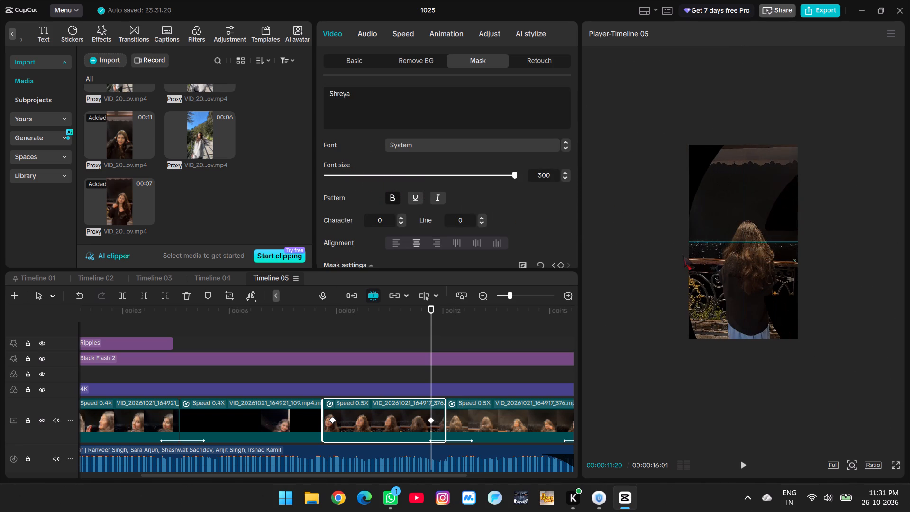
{"action": "left_click_drag", "start_coordinate": [683, 256], "coordinate": [683, 255]}
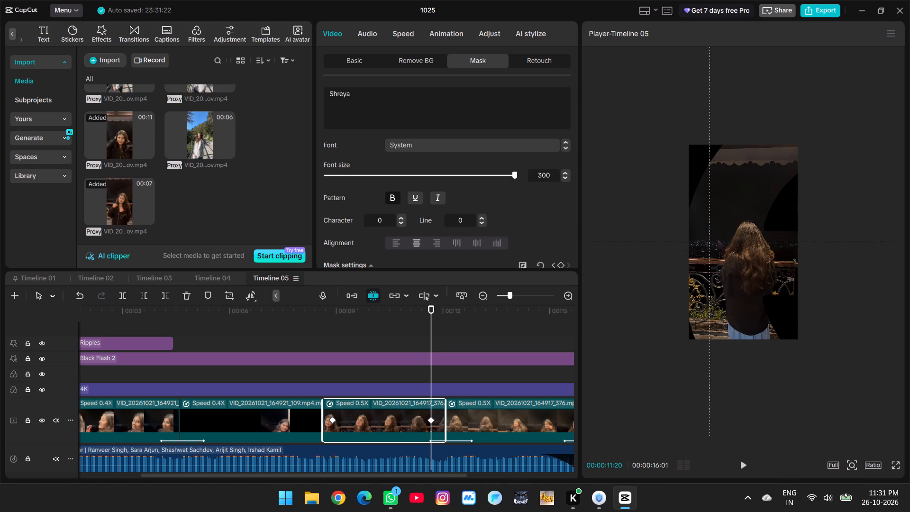
Raise the mask's zoom at 00:00:11:20 to 1000%, and finally to 2000% so the letter covers the whole frame.
{"action": "scroll", "coordinate": [530, 201], "scroll_direction": "down", "scroll_amount": 2}
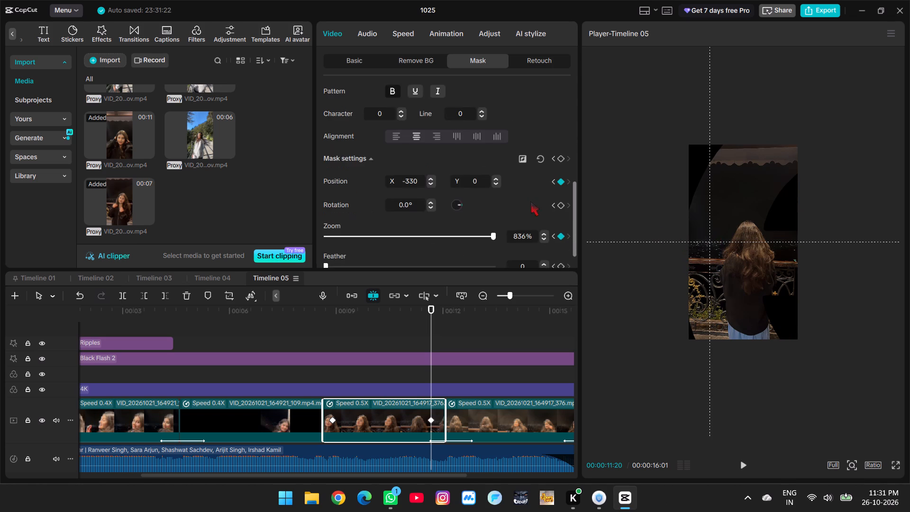
{"action": "scroll", "coordinate": [530, 201], "scroll_direction": "down", "scroll_amount": 2}
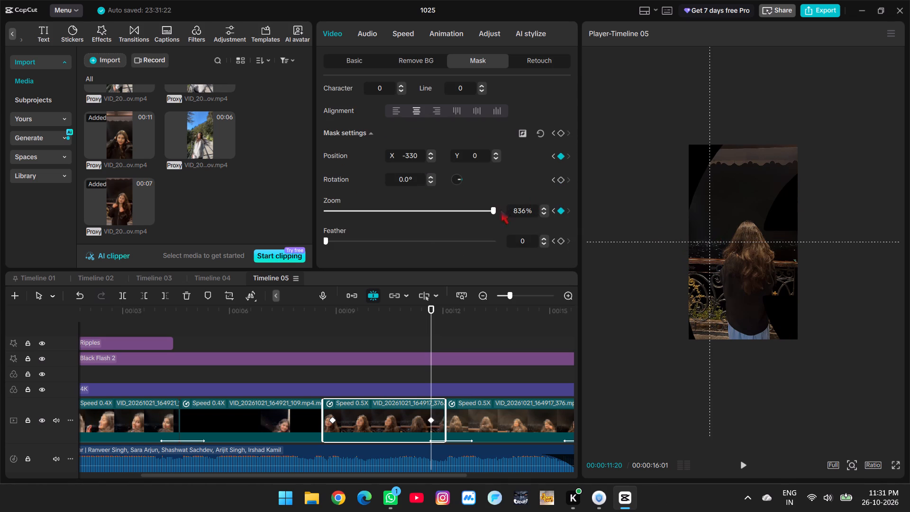
{"action": "left_click_drag", "start_coordinate": [495, 210], "coordinate": [516, 213]}
{"action": "left_click", "coordinate": [524, 212]}
{"action": "key", "text": "BackSpace"}
{"action": "key", "text": "BackSpace"}
{"action": "key", "text": "BackSpace"}
{"action": "type", "text": "1000"}
{"action": "key", "text": "Return"}
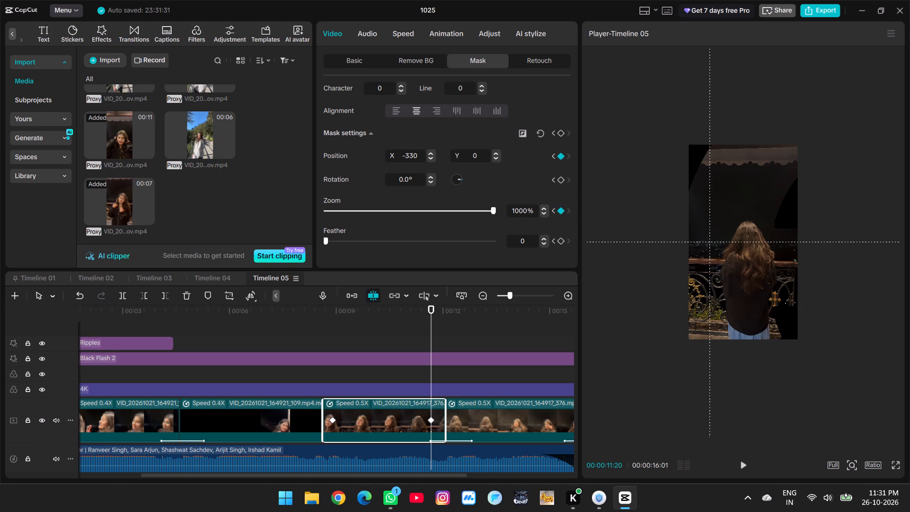
{"action": "left_click", "coordinate": [513, 209]}
{"action": "key", "text": "BackSpace"}
{"action": "key", "text": "2"}
{"action": "key", "text": "Return"}
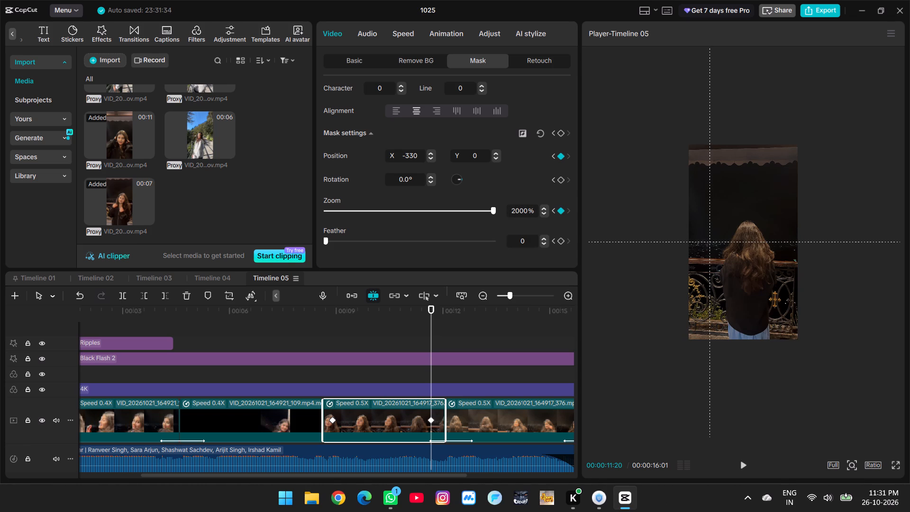
Play back the text mask reveal from just before the masked clip, about 00:00:08:08.
{"action": "left_click", "coordinate": [310, 336]}
{"action": "key", "text": "space"}
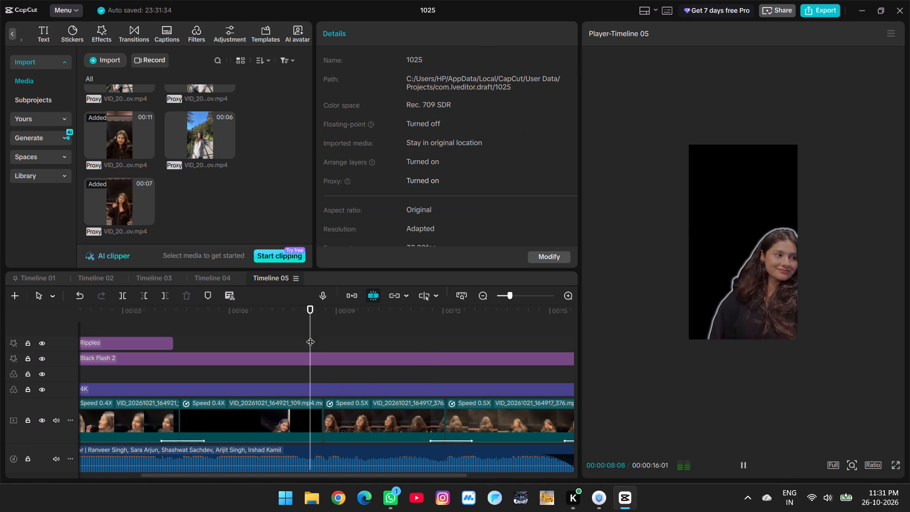
{"action": "key", "text": "space"}
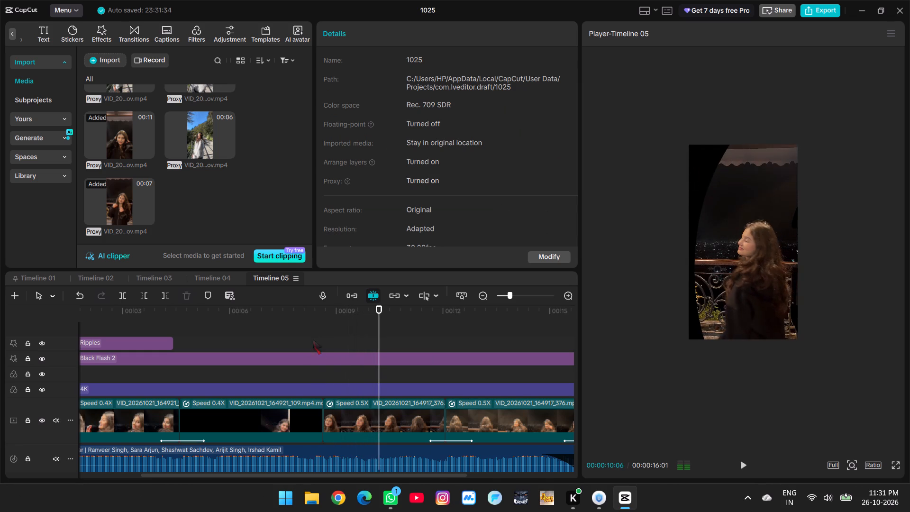
{"action": "left_click", "coordinate": [316, 347]}
{"action": "key", "text": "space"}
{"action": "key", "text": "space"}
At the first mask keyframe, 00:00:08:27, shrink the text mask until the whole word Shreya fits within the frame's width.
{"action": "left_click", "coordinate": [340, 433]}
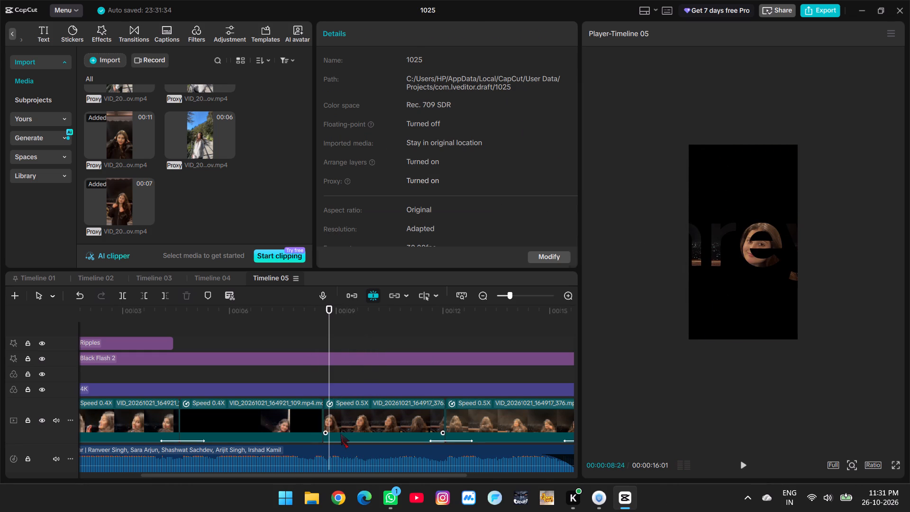
{"action": "left_click", "coordinate": [332, 420]}
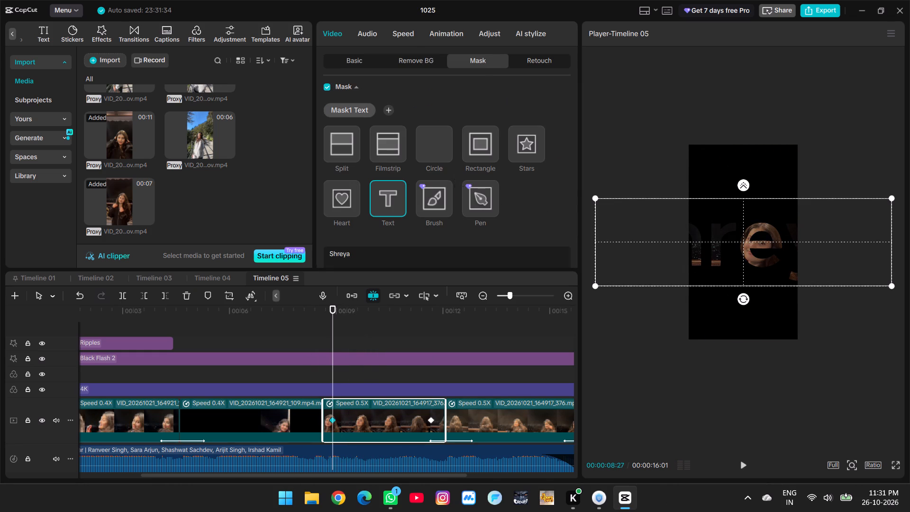
{"action": "scroll", "coordinate": [450, 163], "scroll_direction": "down", "scroll_amount": 3}
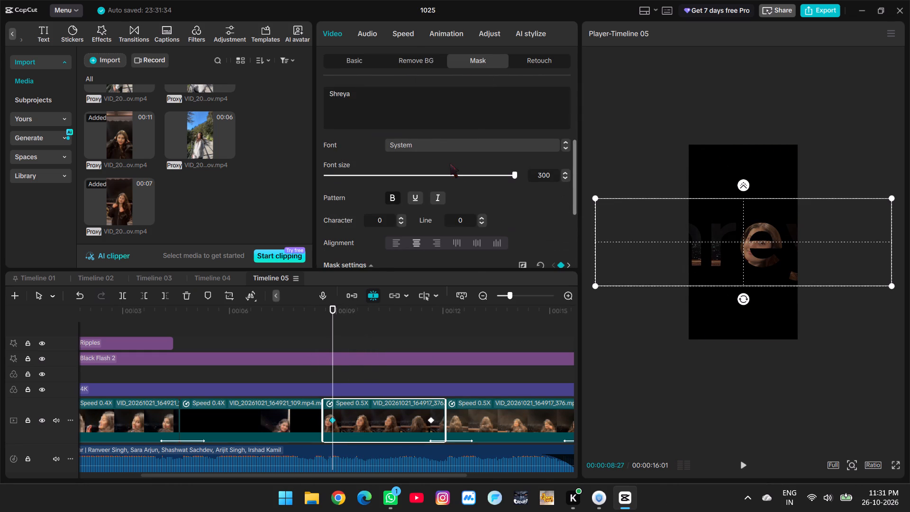
{"action": "left_click_drag", "start_coordinate": [893, 284], "coordinate": [793, 290]}
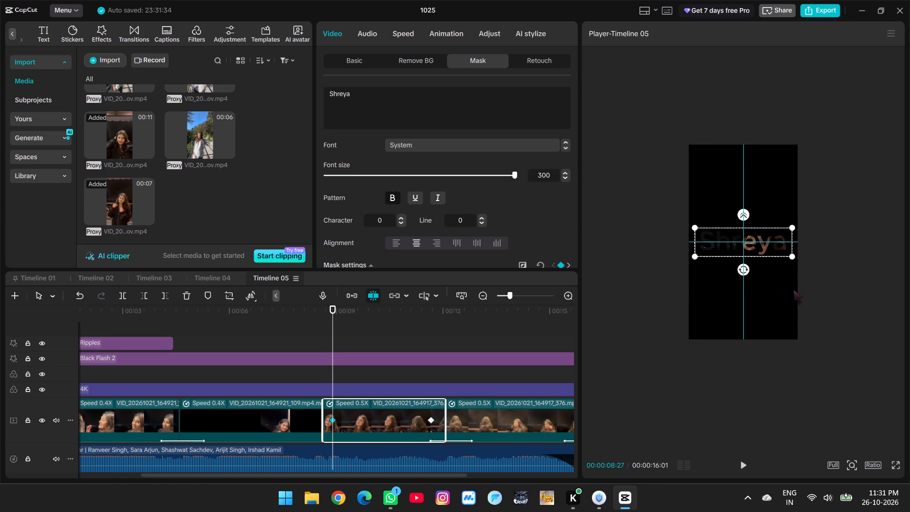
{"action": "left_click_drag", "start_coordinate": [793, 290], "coordinate": [797, 290]}
Play back the start of the text mask reveal with the smaller opening text.
{"action": "left_click", "coordinate": [318, 339]}
{"action": "key", "text": "space"}
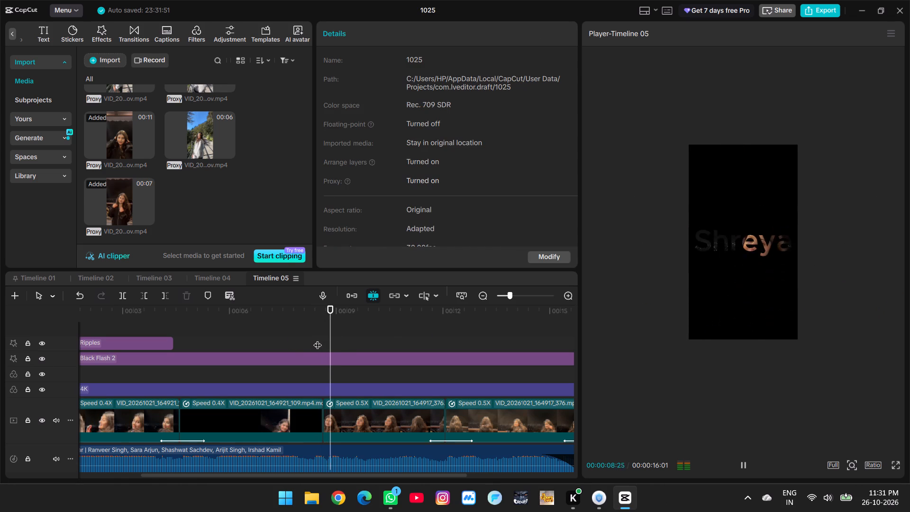
{"action": "left_click", "coordinate": [318, 339]}
{"action": "key", "text": "space"}
{"action": "key", "text": "space"}
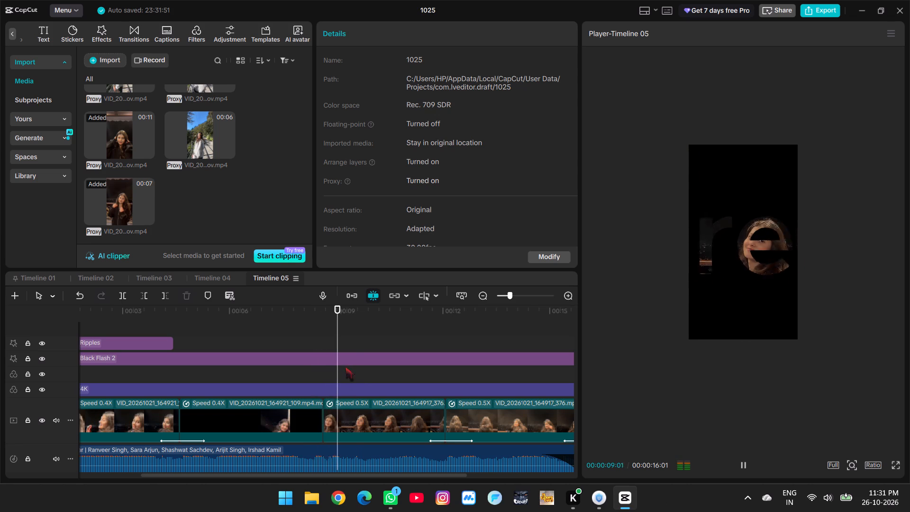
Move the mask's second keyframe to the very end of the clip and play back the slower reveal.
{"action": "left_click", "coordinate": [354, 392]}
{"action": "left_click", "coordinate": [390, 418]}
{"action": "left_click_drag", "start_coordinate": [431, 422], "coordinate": [491, 426]}
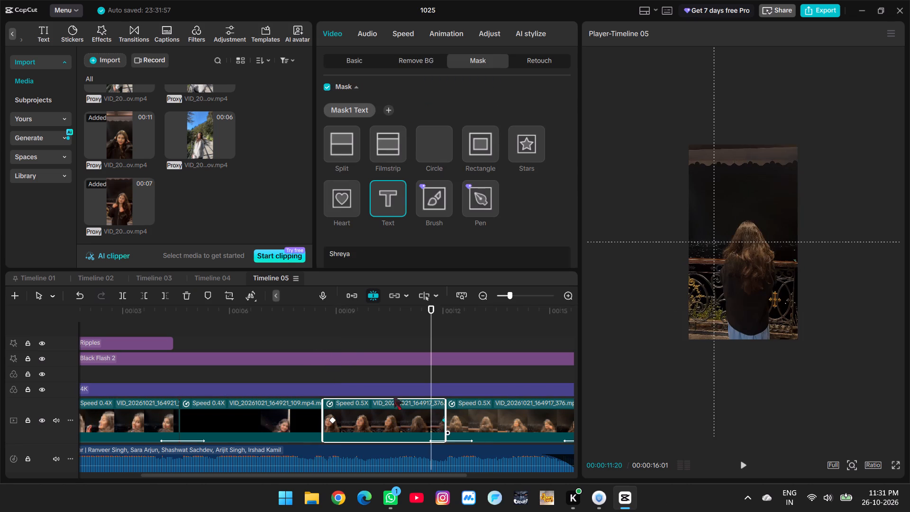
{"action": "left_click", "coordinate": [322, 332]}
{"action": "key", "text": "space"}
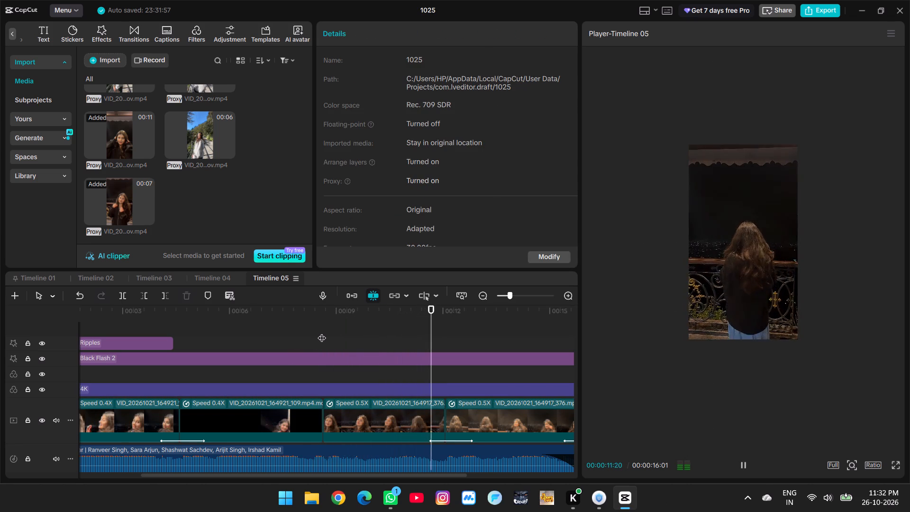
{"action": "key", "text": "space"}
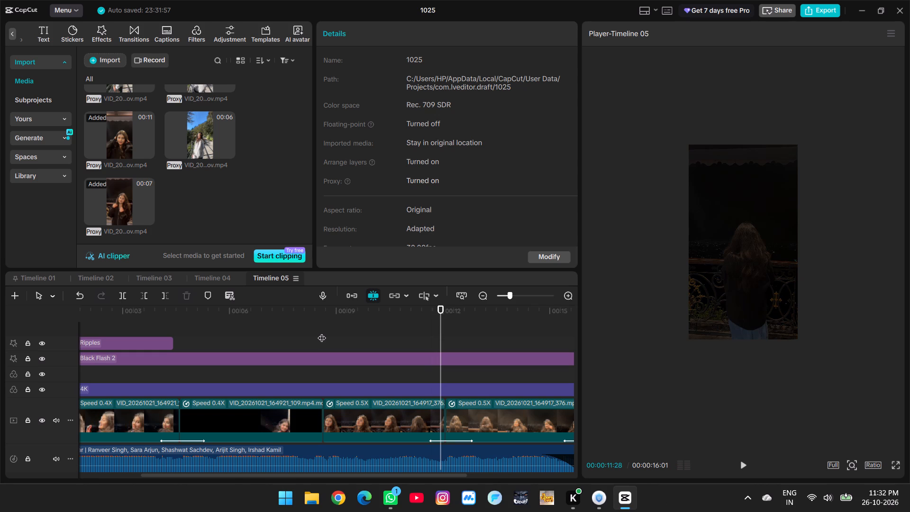
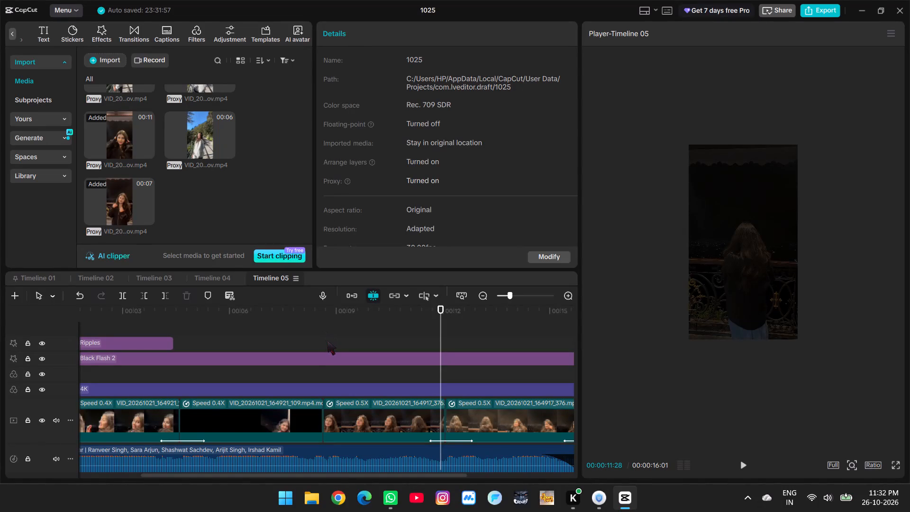
Play back the Shreya text mask reveal from about 00:00:08:20 through into the last clip.
{"action": "left_click", "coordinate": [255, 341]}
{"action": "left_click", "coordinate": [320, 341]}
{"action": "key", "text": "space"}
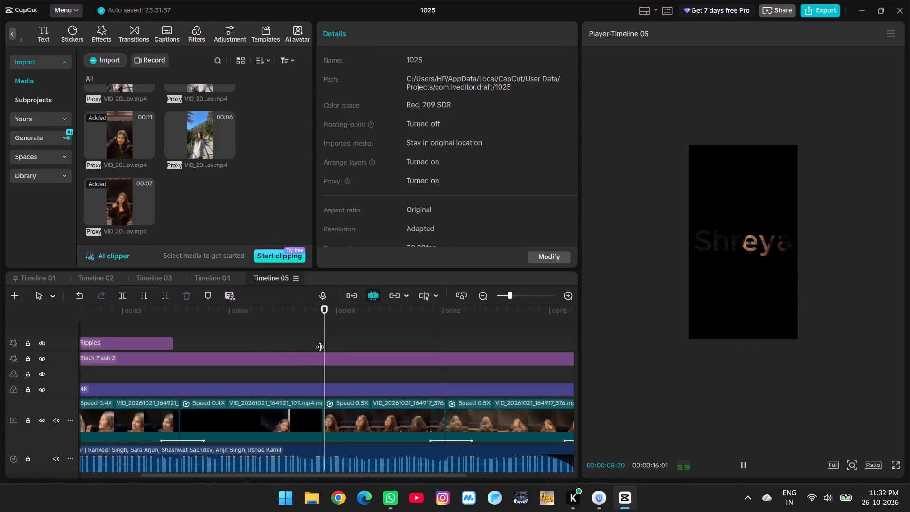
{"action": "key", "text": "space"}
{"action": "scroll", "coordinate": [326, 347], "scroll_direction": "down", "scroll_amount": 3}
{"action": "key", "text": "ctrl+space"}
{"action": "scroll", "coordinate": [364, 368], "scroll_direction": "down", "scroll_amount": 4}
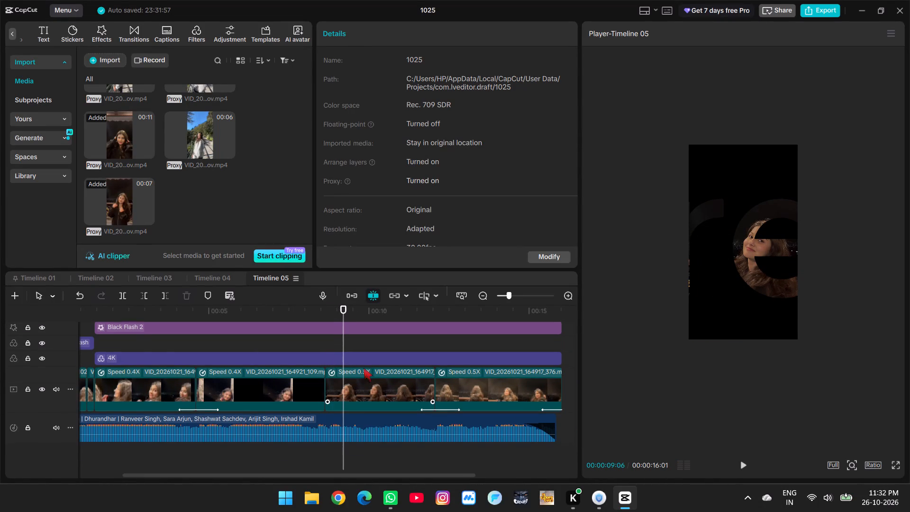
{"action": "key", "text": "space"}
{"action": "scroll", "coordinate": [364, 368], "scroll_direction": "down", "scroll_amount": 4}
{"action": "scroll", "coordinate": [364, 368], "scroll_direction": "down", "scroll_amount": 4, "text": "ctrl"}
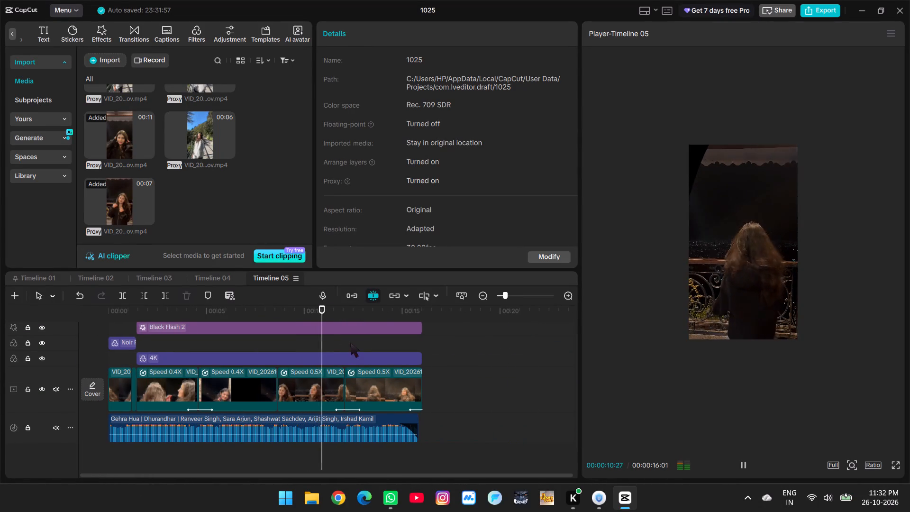
{"action": "left_click", "coordinate": [350, 343]}
{"action": "key", "text": "space"}
Add a Filmstrip mask to the last clip, collapse it to a thin horizontal line and keyframe it at 00:00:13:05.
{"action": "left_click", "coordinate": [359, 379]}
{"action": "key", "text": "space"}
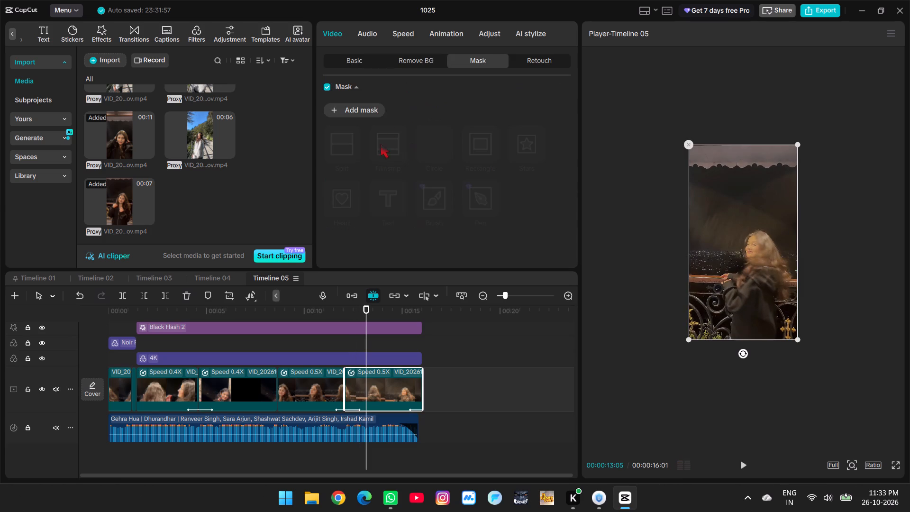
{"action": "left_click", "coordinate": [337, 112]}
{"action": "left_click", "coordinate": [336, 140]}
{"action": "left_click", "coordinate": [397, 150]}
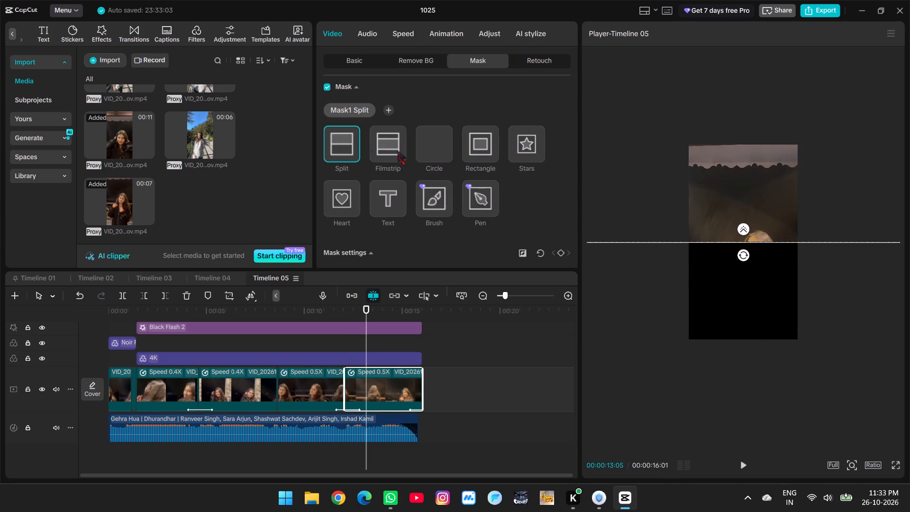
{"action": "left_click_drag", "start_coordinate": [742, 271], "coordinate": [730, 242]}
{"action": "left_click", "coordinate": [559, 253]}
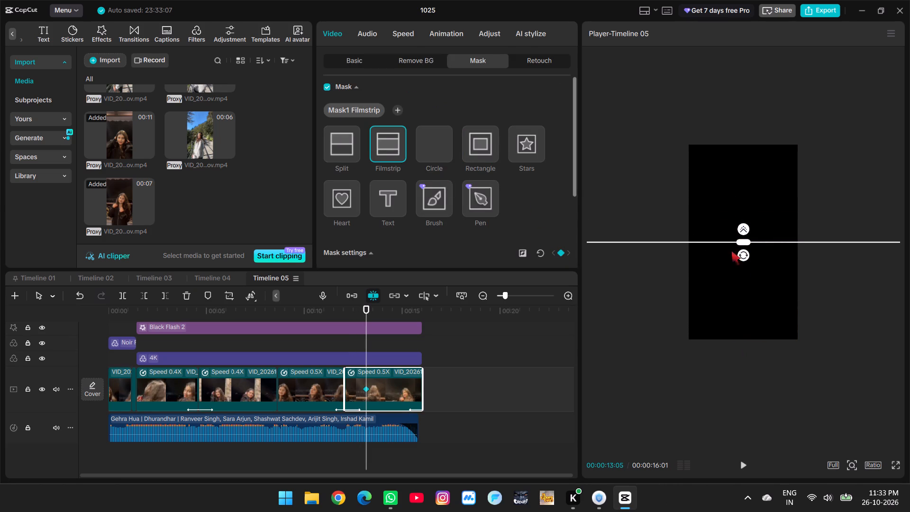
Move the filmstrip mask's keyframe to the very start of the last clip.
{"action": "left_click_drag", "start_coordinate": [365, 388], "coordinate": [346, 387]}
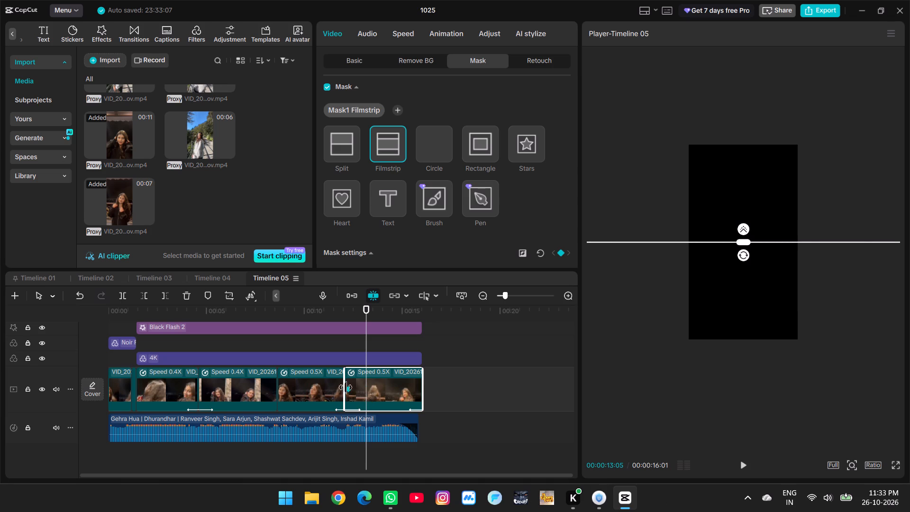
{"action": "left_click_drag", "start_coordinate": [346, 387], "coordinate": [345, 386]}
At 00:00:15:09, widen the filmstrip mask until it spans about the full height of the frame.
{"action": "left_click_drag", "start_coordinate": [369, 346], "coordinate": [408, 356]}
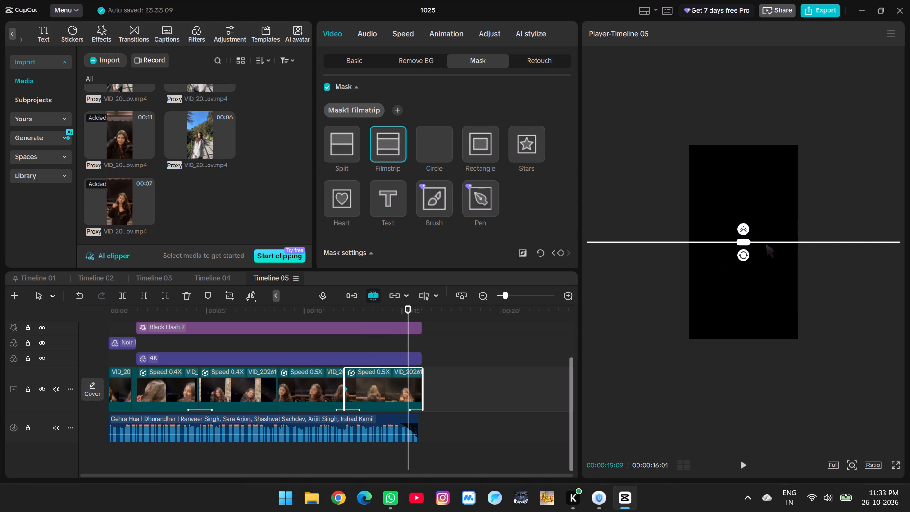
{"action": "left_click_drag", "start_coordinate": [747, 243], "coordinate": [758, 337]}
Play back the last clip's filmstrip mask opening from the start of the clip.
{"action": "left_click", "coordinate": [348, 342]}
{"action": "key", "text": "space"}
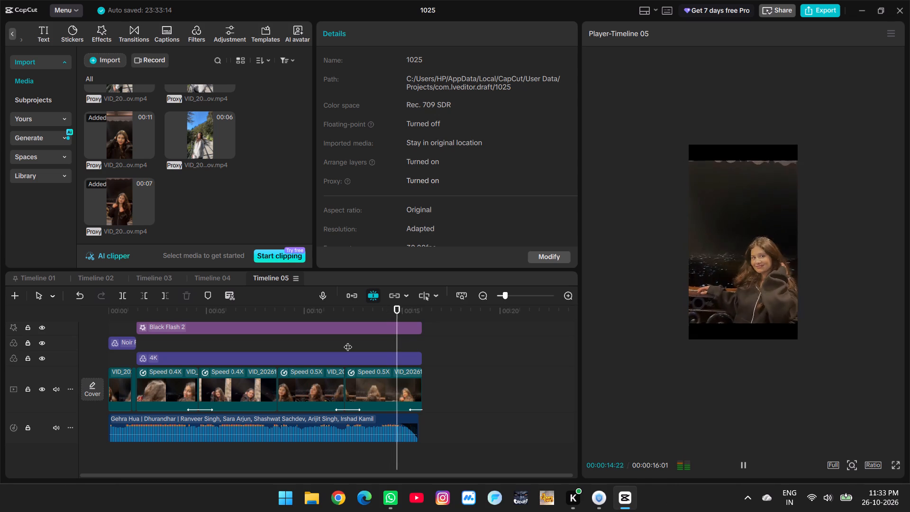
{"action": "key", "text": "space"}
Play back the edit from the glowing cutout at 00:00:07:08 into the Shreya text mask reveal.
{"action": "left_click", "coordinate": [348, 341]}
{"action": "left_click_drag", "start_coordinate": [348, 341], "coordinate": [120, 339]}
{"action": "scroll", "coordinate": [209, 351], "scroll_direction": "up", "scroll_amount": 2}
{"action": "left_click", "coordinate": [250, 333]}
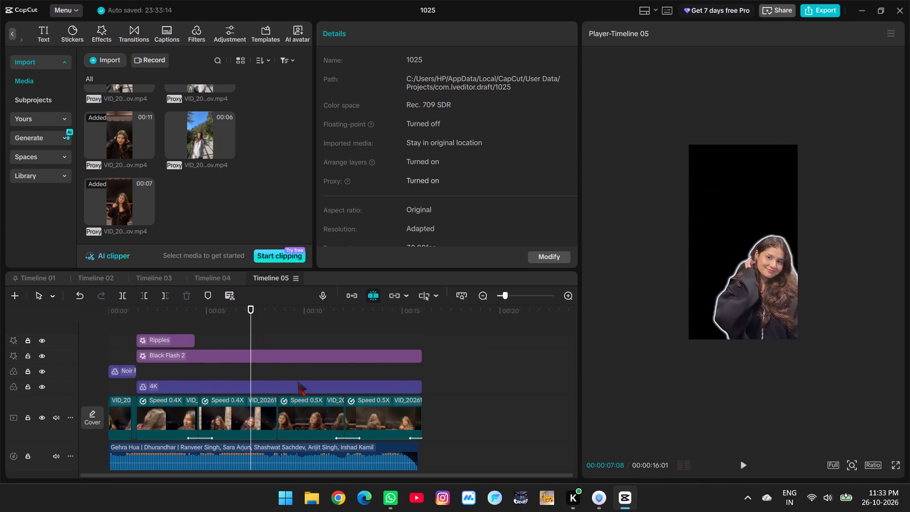
{"action": "scroll", "coordinate": [248, 366], "scroll_direction": "up", "scroll_amount": 12, "text": "ctrl"}
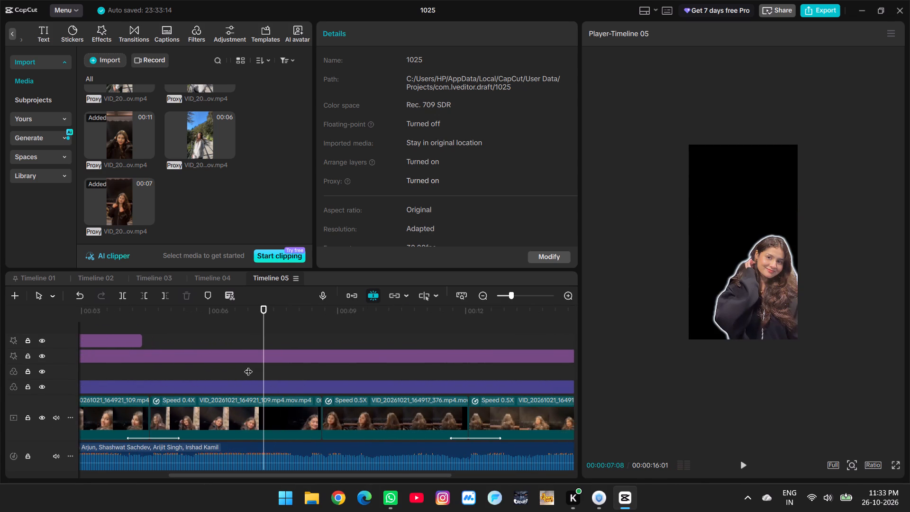
{"action": "scroll", "coordinate": [789, 289], "scroll_direction": "up", "scroll_amount": 2, "text": "ctrl"}
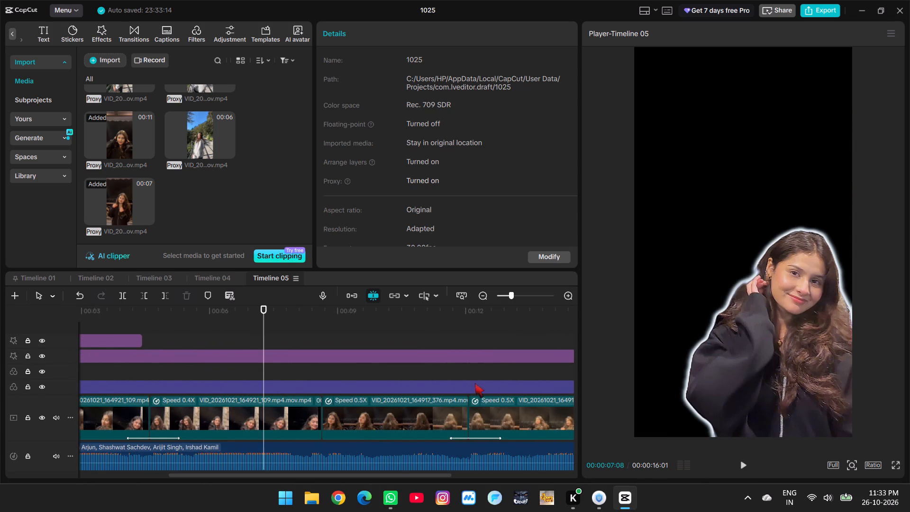
{"action": "key", "text": "space"}
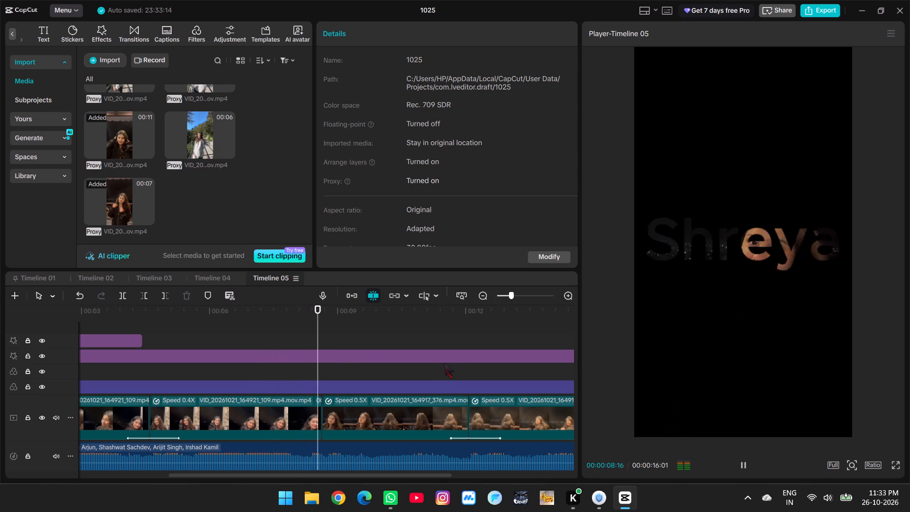
{"action": "key", "text": "space"}
Move the first text mask keyframe to the very start of the Shreya-masked clip.
{"action": "left_click", "coordinate": [388, 416]}
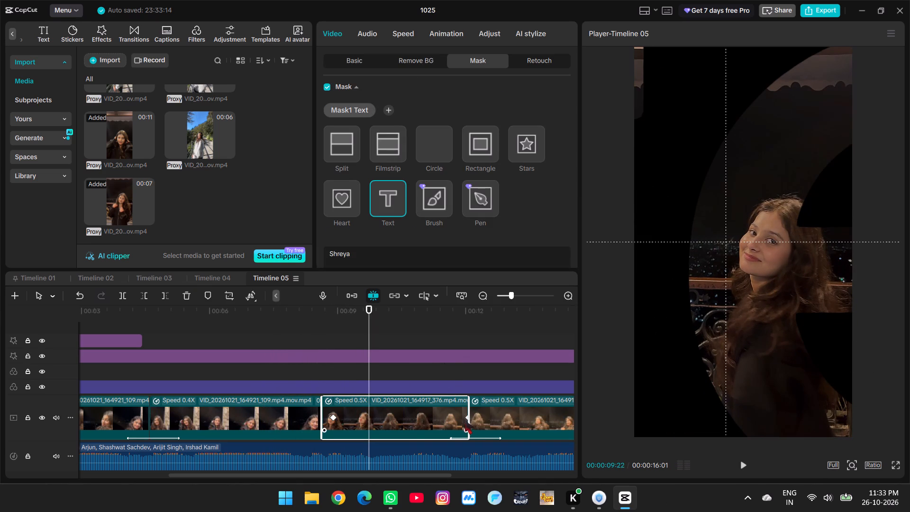
{"action": "left_click_drag", "start_coordinate": [331, 418], "coordinate": [316, 417]}
Play back the beginning of the text mask reveal from the start of the masked clip.
{"action": "left_click", "coordinate": [329, 377]}
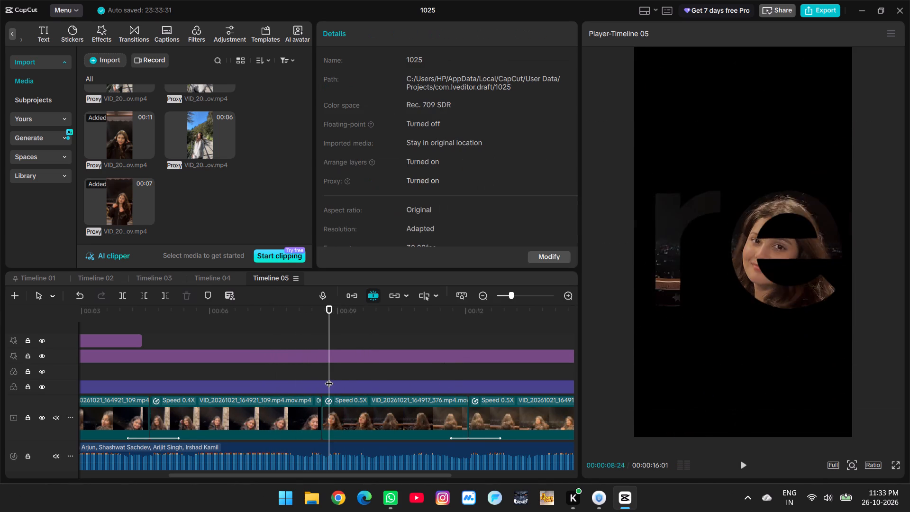
{"action": "left_click_drag", "start_coordinate": [329, 377], "coordinate": [324, 376]}
{"action": "key", "text": "space"}
{"action": "key", "text": "space"}
Reselect the Shreya-masked clip and open its text mask for adjustment near the end keyframe, at 00:00:11:29.
{"action": "left_click", "coordinate": [364, 417]}
{"action": "key", "text": "space"}
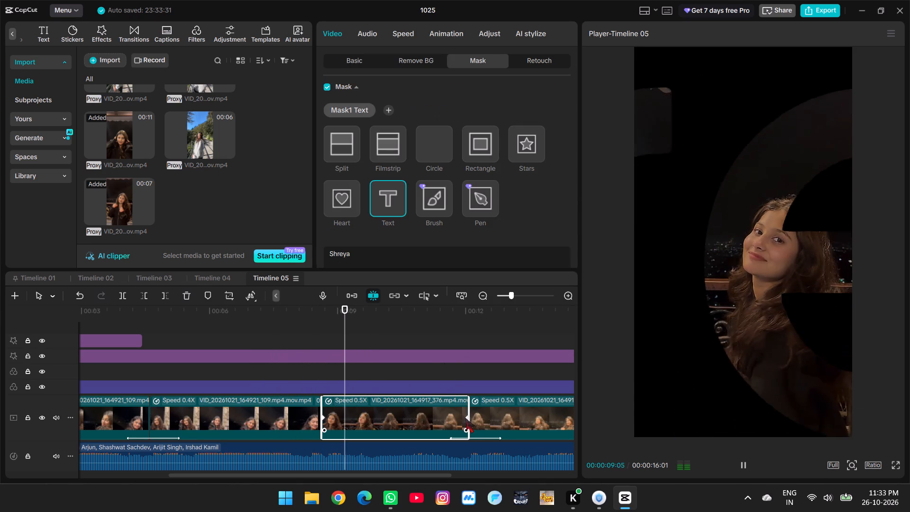
{"action": "left_click", "coordinate": [470, 420]}
{"action": "left_click", "coordinate": [466, 419]}
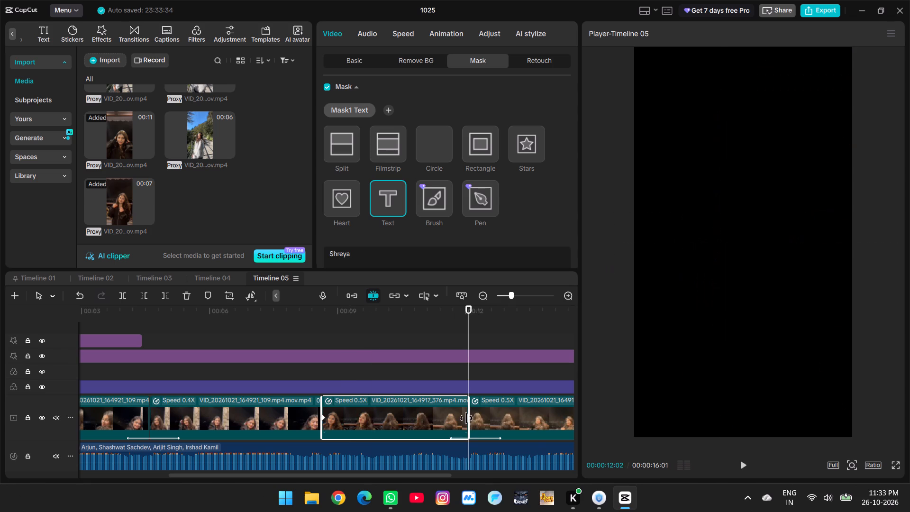
{"action": "left_click", "coordinate": [467, 376]}
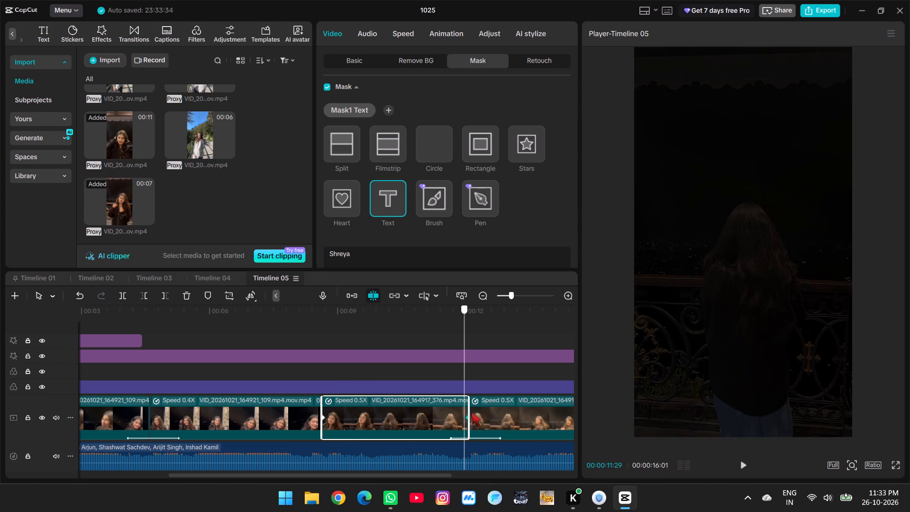
{"action": "left_click", "coordinate": [337, 107]}
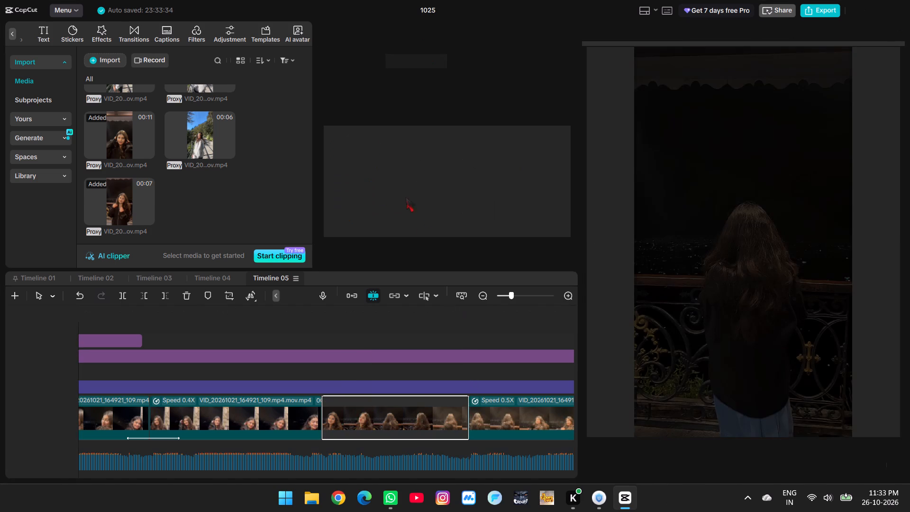
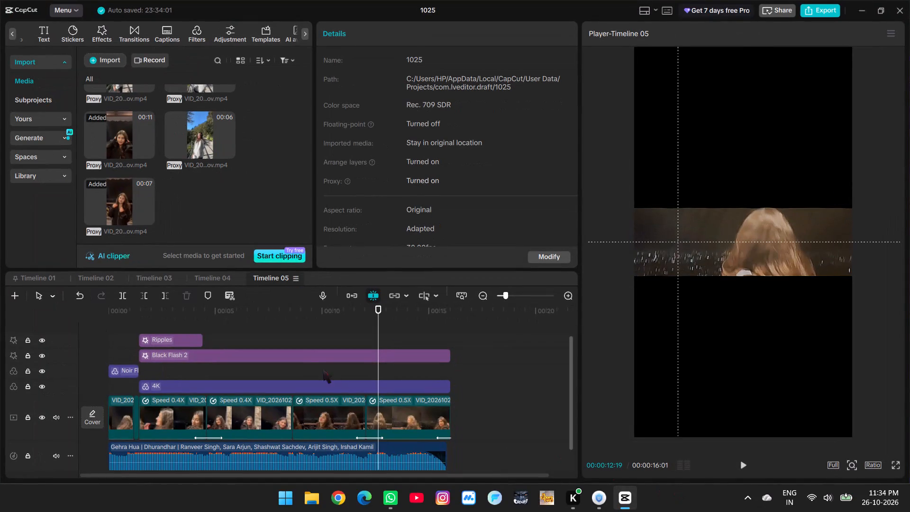
Play back the edit from 00:00:02:26 through the dark transition into the glowing cutout's entrance.
{"action": "scroll", "coordinate": [308, 357], "scroll_direction": "down", "scroll_amount": 5, "text": "ctrl"}
{"action": "scroll", "coordinate": [305, 355], "scroll_direction": "up", "scroll_amount": 4, "text": "ctrl"}
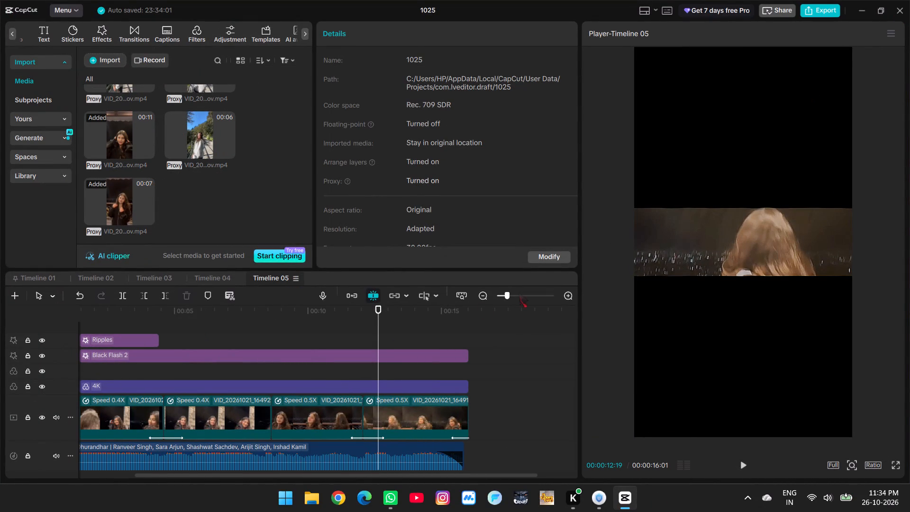
{"action": "left_click", "coordinate": [308, 328]}
{"action": "scroll", "coordinate": [308, 328], "scroll_direction": "down", "scroll_amount": 8, "text": "ctrl"}
{"action": "left_click", "coordinate": [223, 320]}
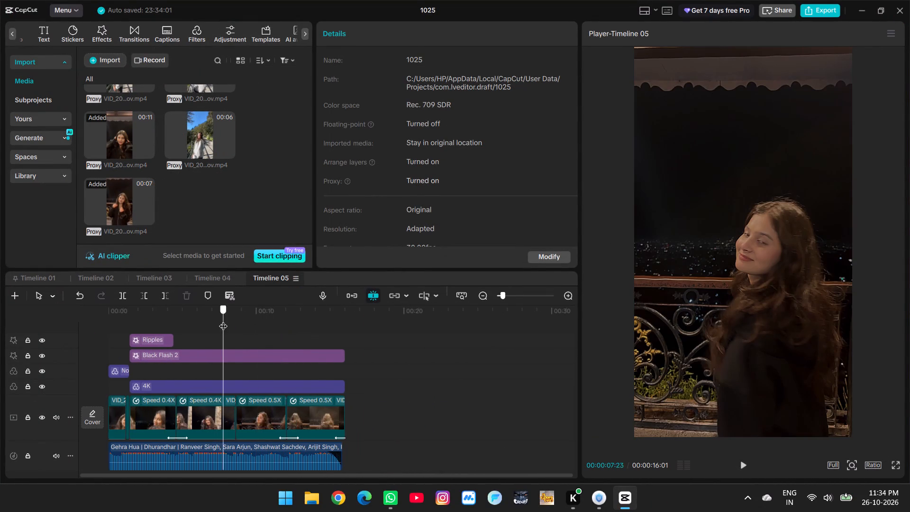
{"action": "left_click_drag", "start_coordinate": [223, 320], "coordinate": [149, 322]}
{"action": "key", "text": "space"}
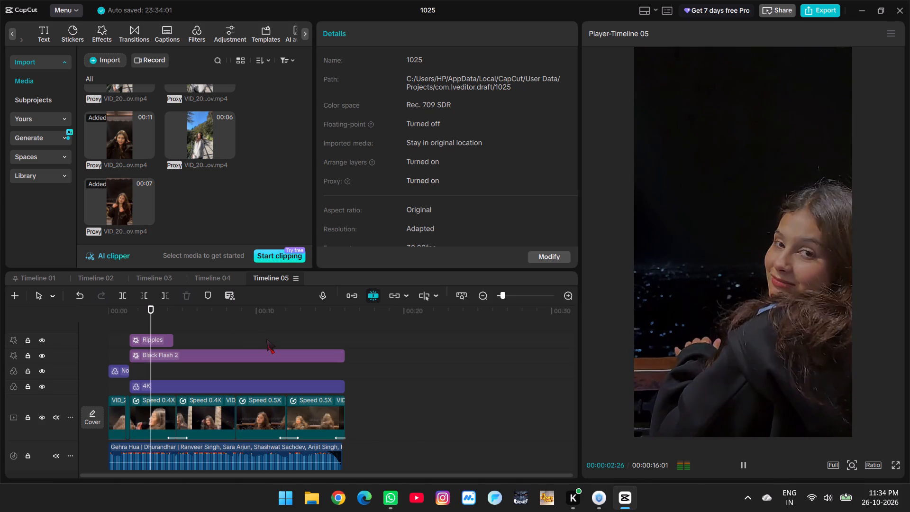
{"action": "scroll", "coordinate": [266, 339], "scroll_direction": "up", "scroll_amount": 4, "text": "ctrl"}
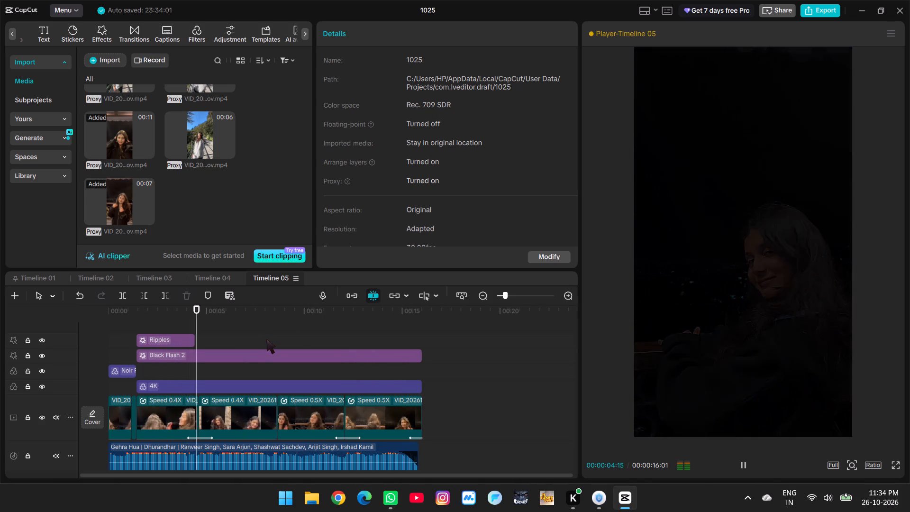
{"action": "key", "text": "space"}
{"action": "key", "text": "space"}
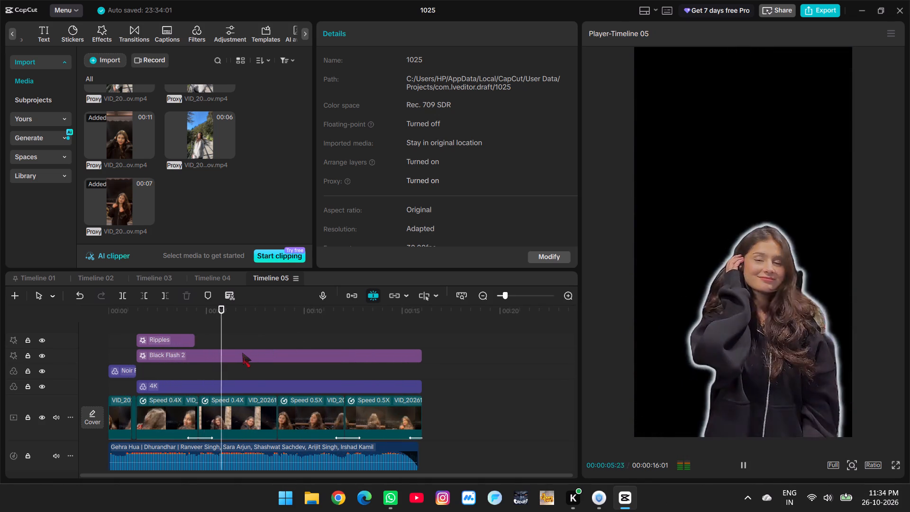
Delete the Black Flash 2 effect from the timeline.
{"action": "left_click", "coordinate": [242, 353]}
{"action": "key", "text": "space"}
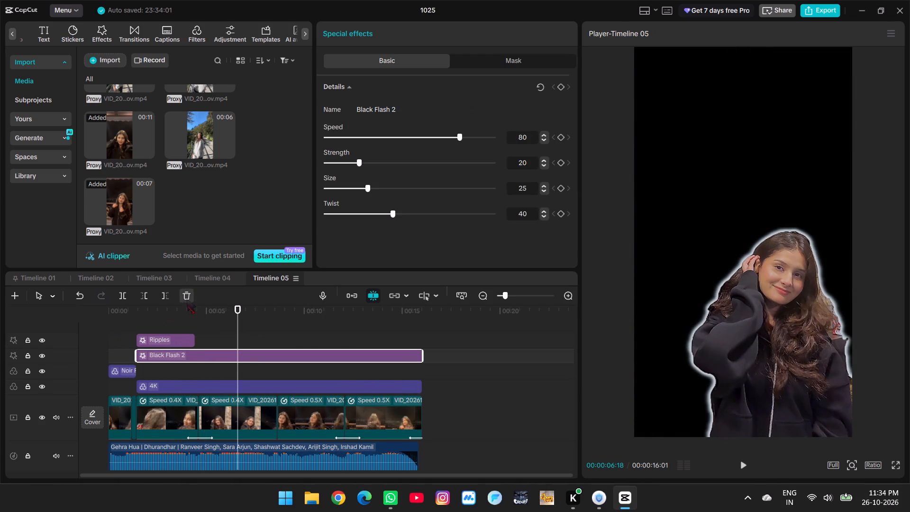
{"action": "left_click", "coordinate": [187, 299]}
Play back the glowing cutout section, restarting from just before the cutout clip begins.
{"action": "key", "text": "space"}
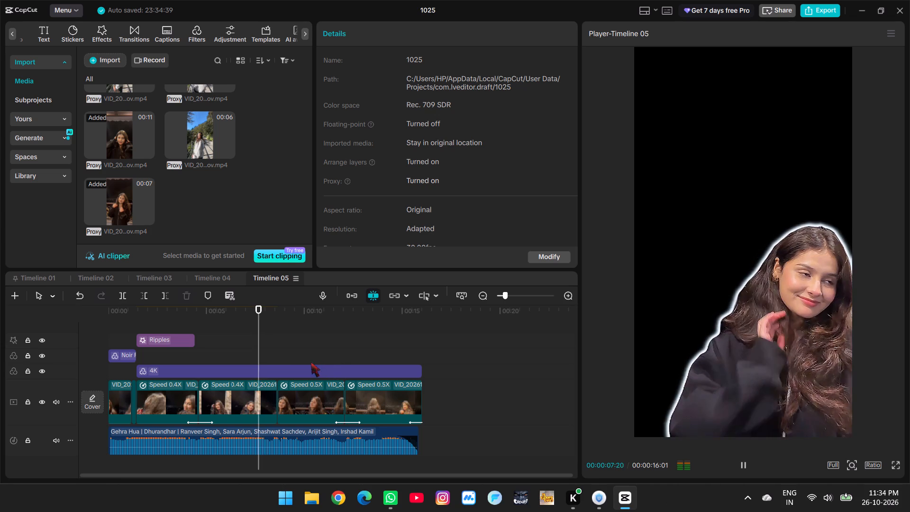
{"action": "left_click", "coordinate": [254, 356]}
{"action": "left_click", "coordinate": [232, 350]}
{"action": "left_click", "coordinate": [201, 344]}
{"action": "key", "text": "space"}
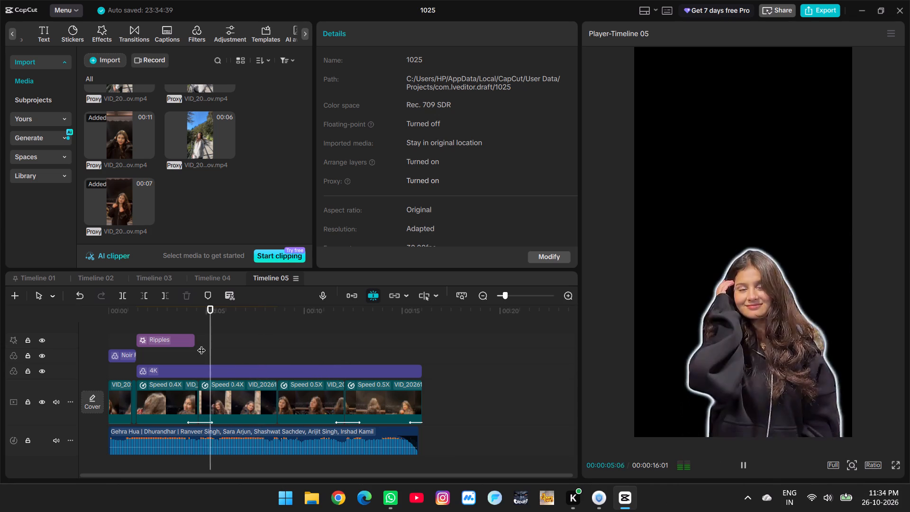
{"action": "key", "text": "space"}
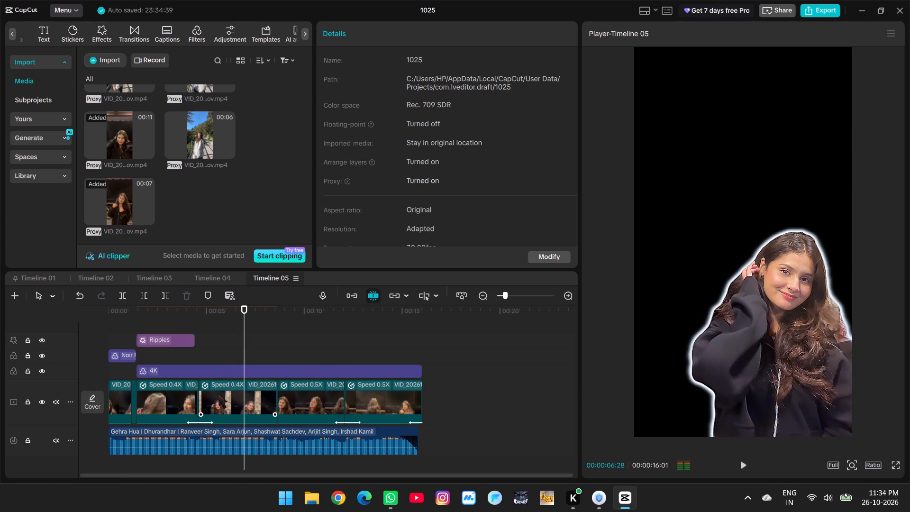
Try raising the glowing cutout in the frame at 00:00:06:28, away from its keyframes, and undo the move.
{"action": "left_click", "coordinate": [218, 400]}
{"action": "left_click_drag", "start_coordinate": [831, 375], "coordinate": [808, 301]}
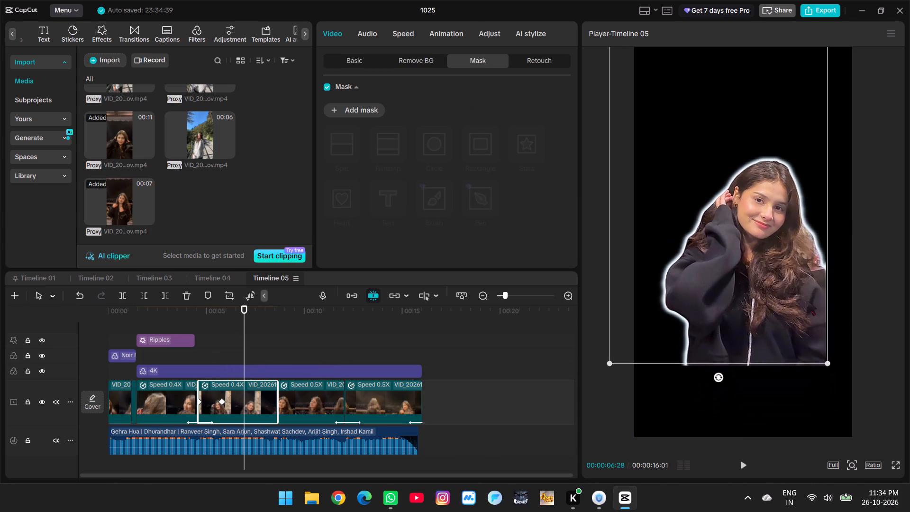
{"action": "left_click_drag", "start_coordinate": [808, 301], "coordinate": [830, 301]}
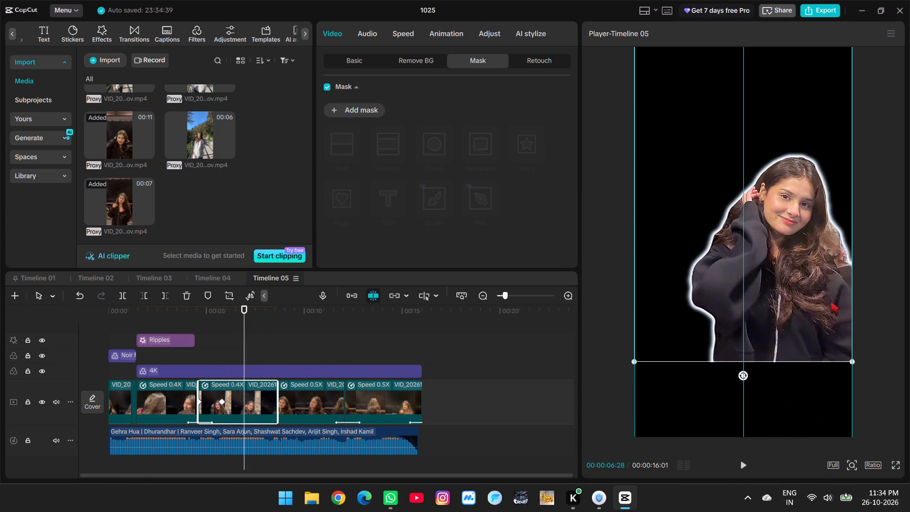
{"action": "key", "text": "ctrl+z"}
At the cutout's second keyframe, 00:00:05:24, raise the glowing cutout towards the middle of the frame.
{"action": "left_click", "coordinate": [222, 402]}
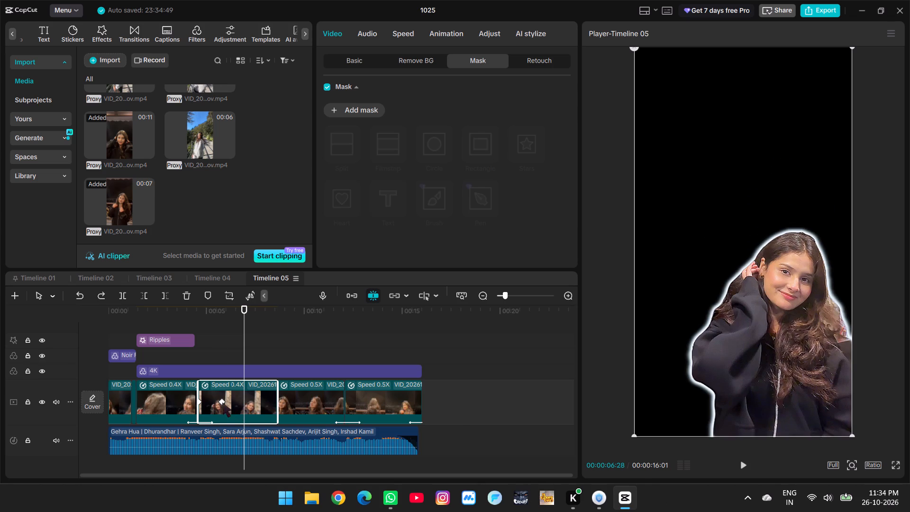
{"action": "left_click_drag", "start_coordinate": [775, 386], "coordinate": [779, 267]}
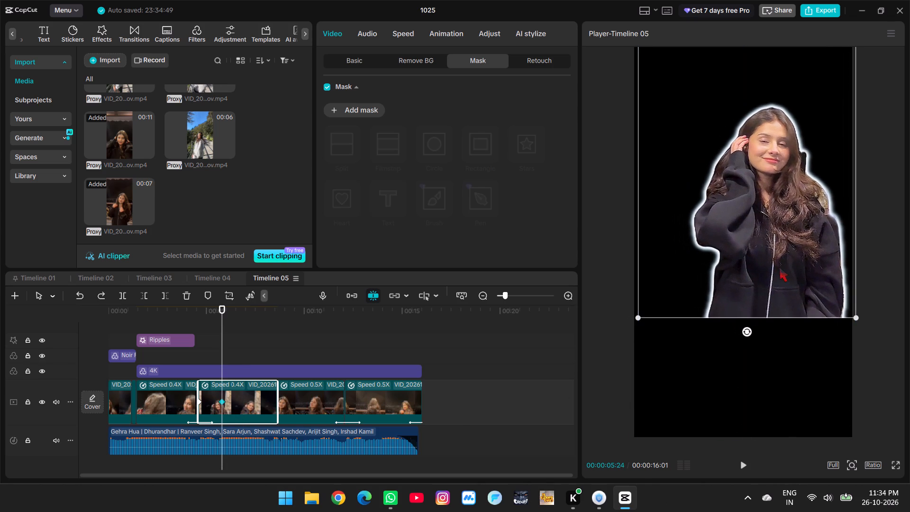
{"action": "left_click_drag", "start_coordinate": [779, 267], "coordinate": [778, 279]}
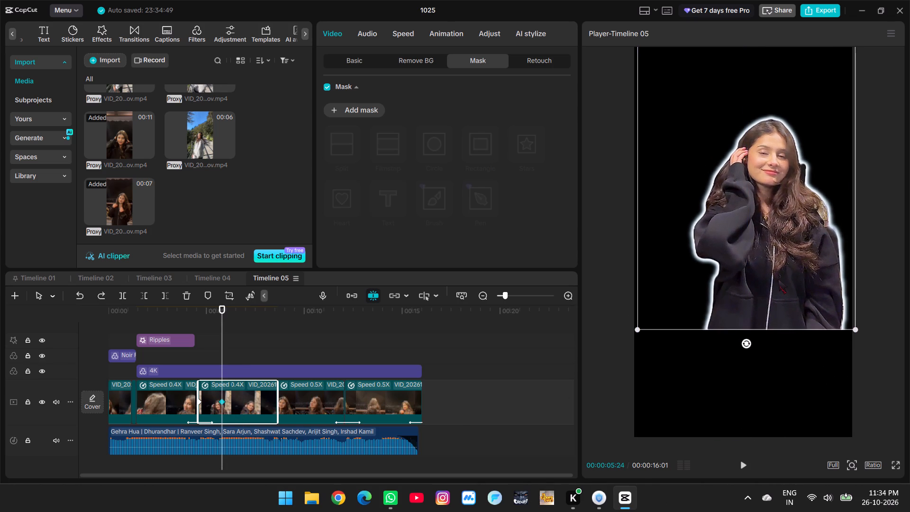
{"action": "left_click_drag", "start_coordinate": [778, 279], "coordinate": [778, 284]}
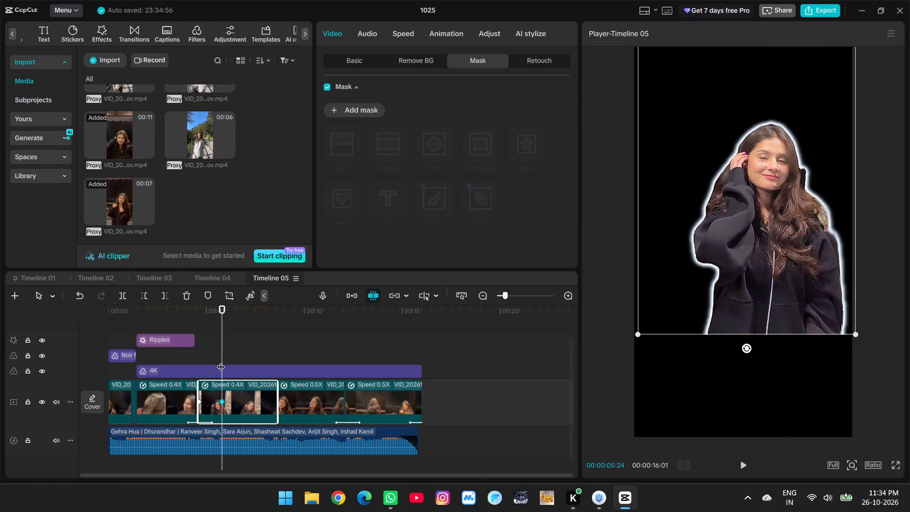
Play back the rise and shift the cutout sideways at its 00:00:05:24 keyframe to position X -184, Y 1044.
{"action": "left_click", "coordinate": [214, 358]}
{"action": "left_click", "coordinate": [191, 357]}
{"action": "key", "text": "space"}
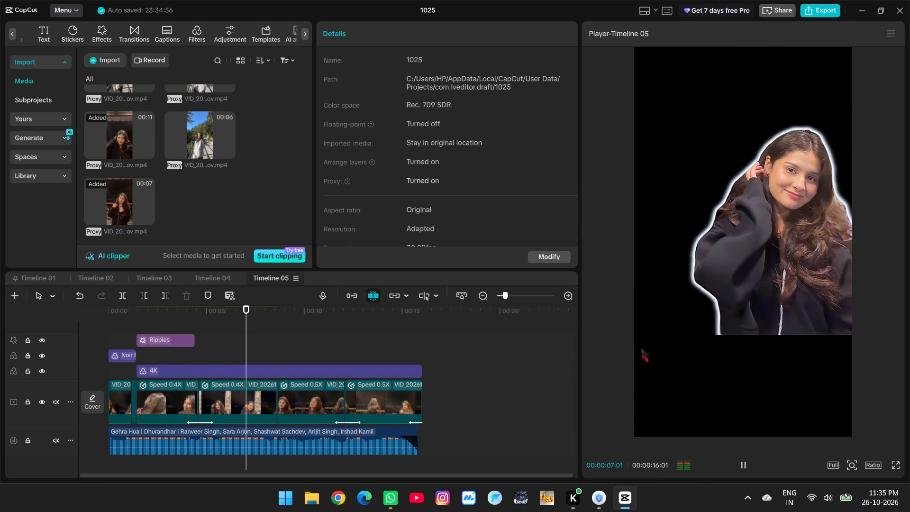
{"action": "key", "text": "space"}
{"action": "left_click", "coordinate": [230, 404]}
{"action": "left_click", "coordinate": [222, 402]}
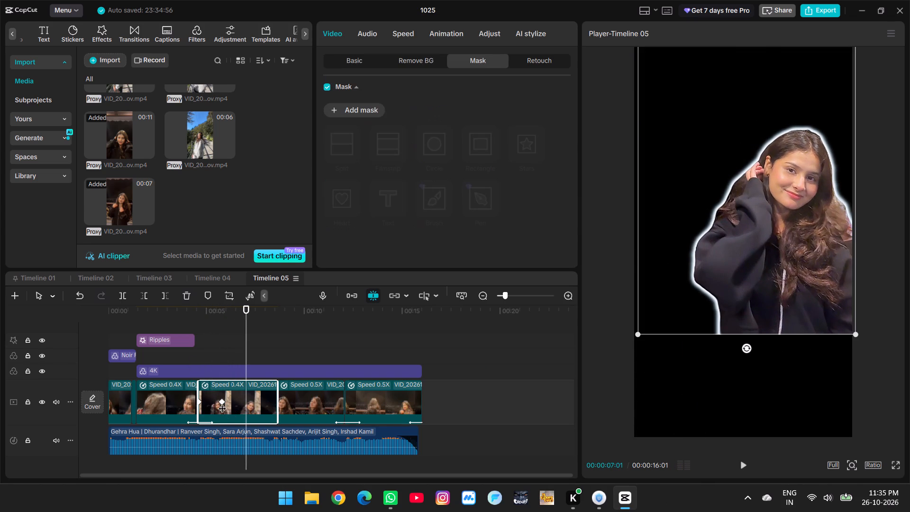
{"action": "left_click_drag", "start_coordinate": [798, 281], "coordinate": [783, 279]}
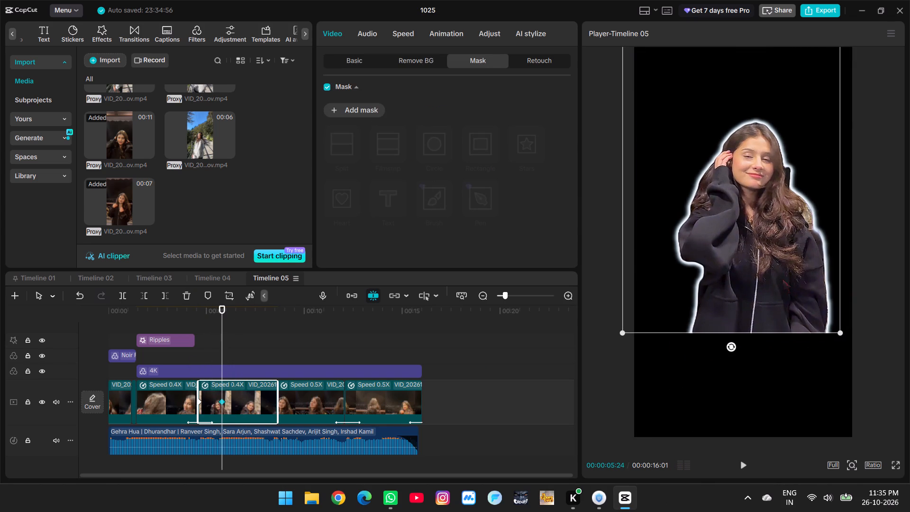
{"action": "left_click_drag", "start_coordinate": [783, 279], "coordinate": [776, 277]}
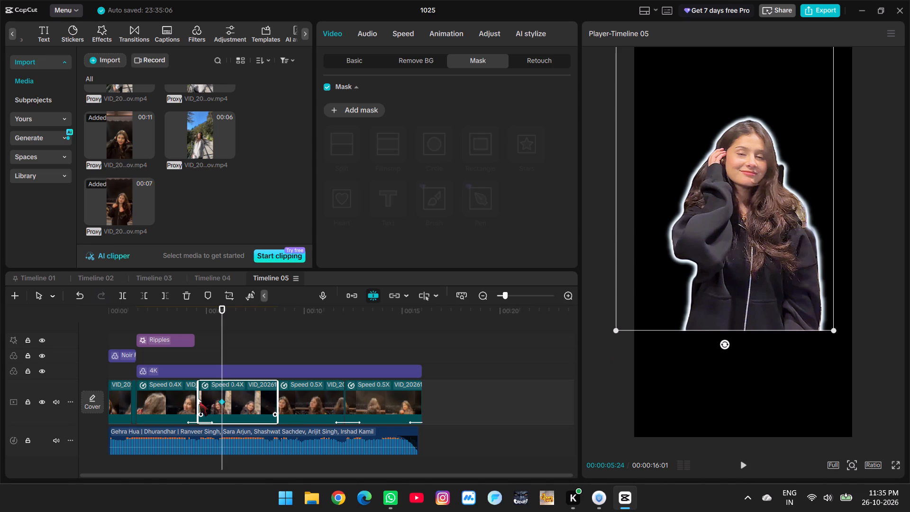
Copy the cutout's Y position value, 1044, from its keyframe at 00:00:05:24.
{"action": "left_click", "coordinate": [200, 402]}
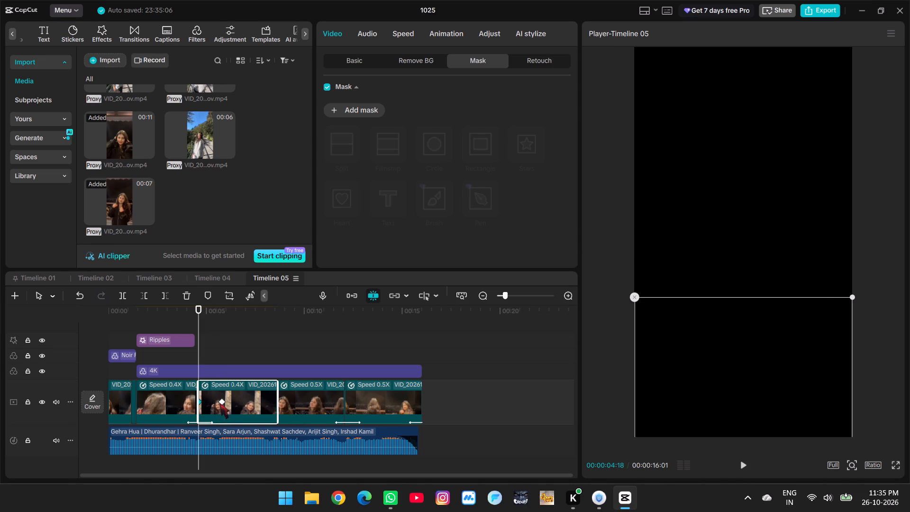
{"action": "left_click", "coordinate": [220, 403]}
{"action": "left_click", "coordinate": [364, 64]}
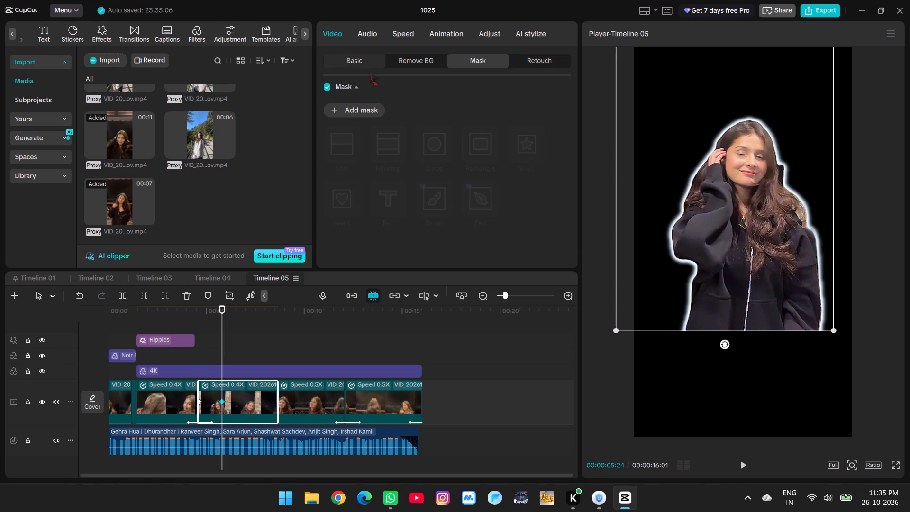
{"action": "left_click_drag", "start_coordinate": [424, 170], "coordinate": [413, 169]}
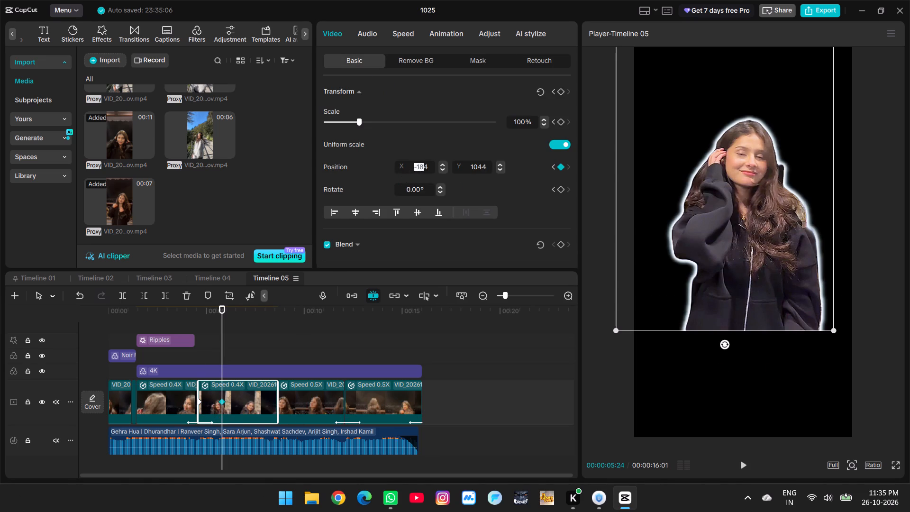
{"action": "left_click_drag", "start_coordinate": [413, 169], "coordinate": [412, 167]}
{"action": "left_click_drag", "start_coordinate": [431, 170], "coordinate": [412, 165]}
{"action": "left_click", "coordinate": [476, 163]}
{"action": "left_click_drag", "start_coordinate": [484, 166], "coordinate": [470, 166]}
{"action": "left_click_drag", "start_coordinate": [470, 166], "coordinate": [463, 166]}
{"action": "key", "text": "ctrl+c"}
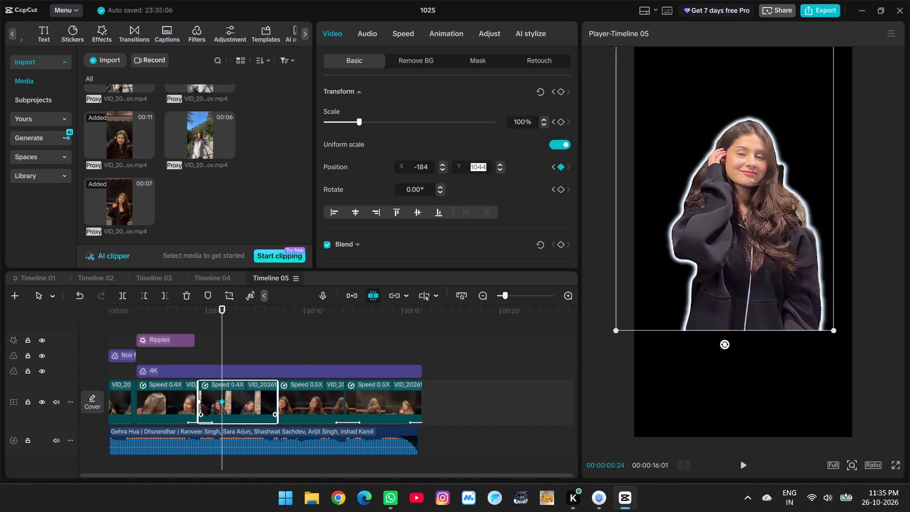
Set the cutout's X position to 184 at its starting keyframe, 00:00:04:18.
{"action": "left_click", "coordinate": [200, 403]}
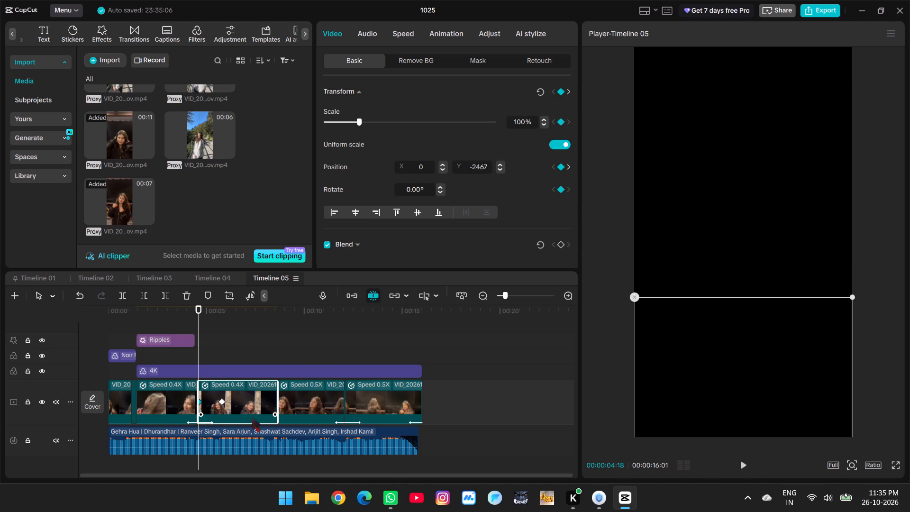
{"action": "left_click", "coordinate": [220, 401]}
{"action": "left_click_drag", "start_coordinate": [429, 166], "coordinate": [422, 166]}
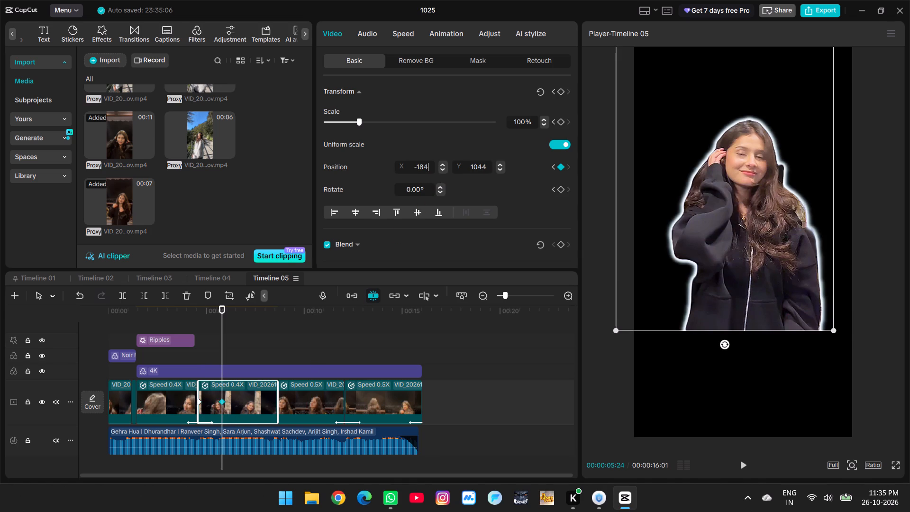
{"action": "left_click_drag", "start_coordinate": [422, 166], "coordinate": [384, 169]}
{"action": "key", "text": "ctrl+c"}
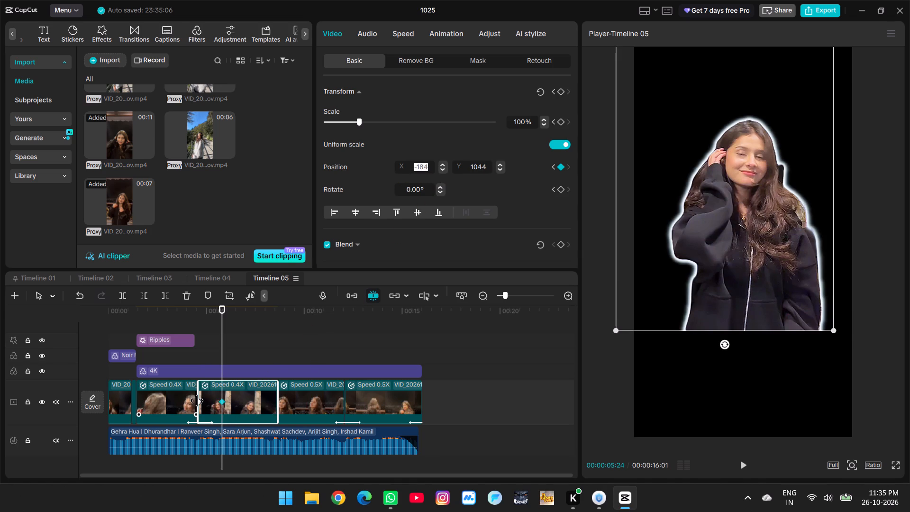
{"action": "left_click", "coordinate": [198, 401]}
{"action": "left_click", "coordinate": [200, 403]}
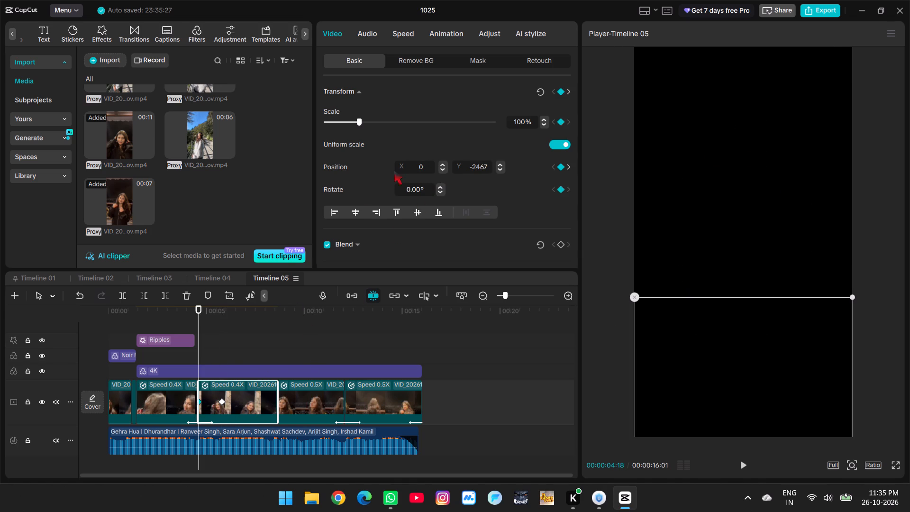
{"action": "left_click", "coordinate": [428, 165]}
{"action": "key", "text": "ctrl+v"}
{"action": "key", "text": "ctrl+v"}
{"action": "key", "text": "ctrl+v"}
{"action": "key", "text": "ctrl+v"}
{"action": "key", "text": "1"}
{"action": "type", "text": "84"}
{"action": "left_click", "coordinate": [189, 354]}
Play back the cutout's rise, replaying it from the starting keyframe at 00:00:04:18 to check its path.
{"action": "key", "text": "space"}
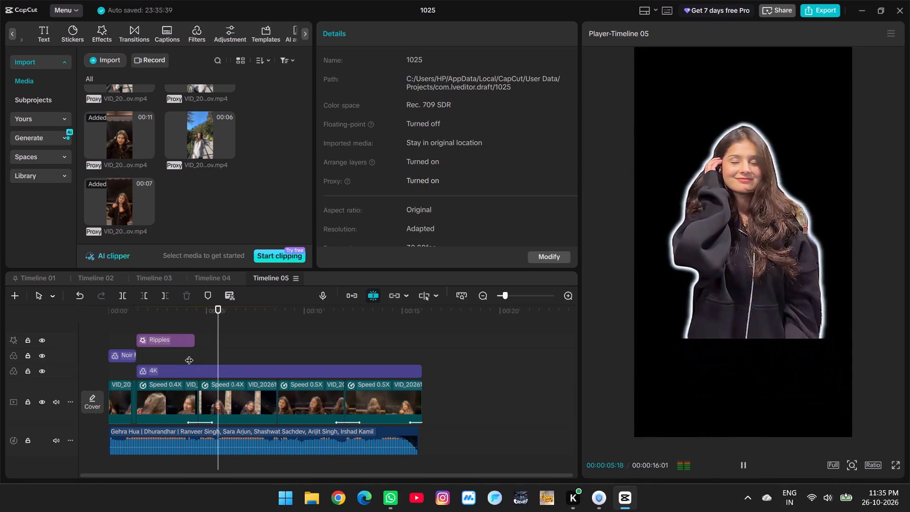
{"action": "key", "text": "space"}
{"action": "left_click", "coordinate": [210, 393]}
{"action": "left_click", "coordinate": [200, 403]}
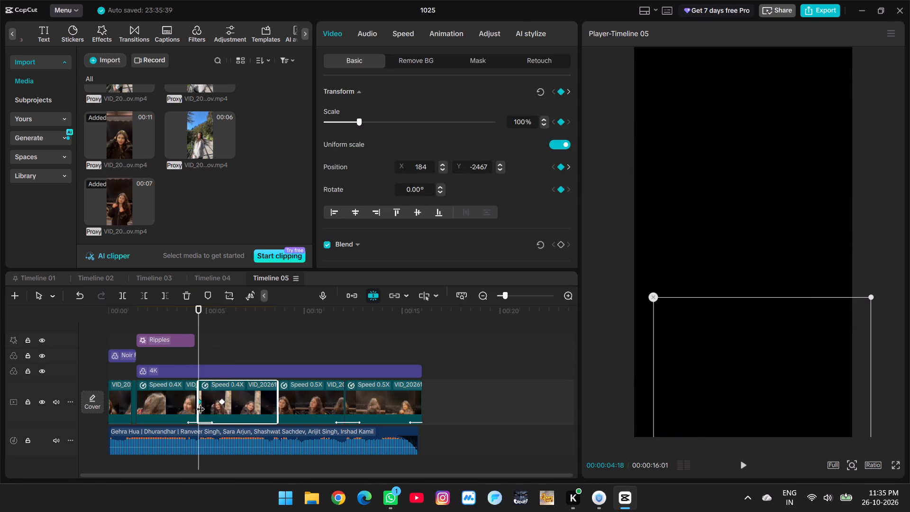
{"action": "key", "text": "space"}
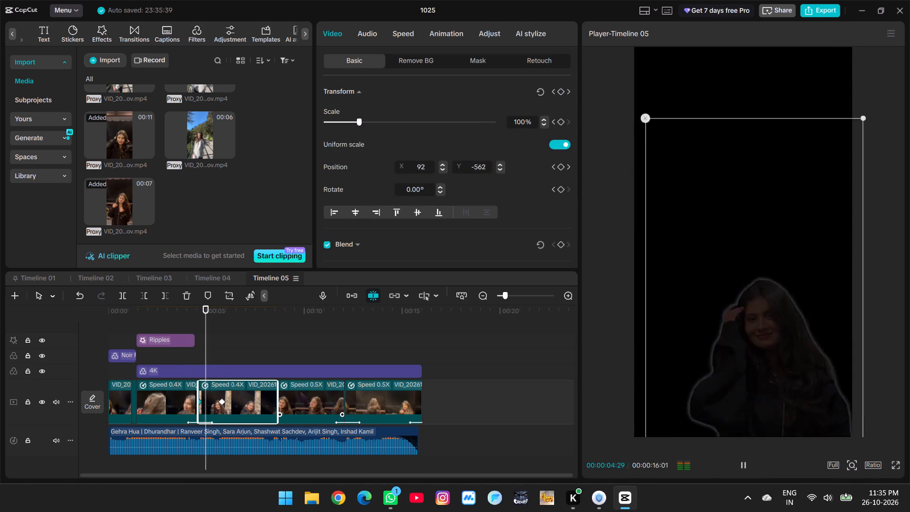
Set the cutout's X position to -184 at its starting keyframe, 00:00:04:18.
{"action": "key", "text": "space"}
{"action": "key", "text": "space"}
{"action": "key", "text": "space"}
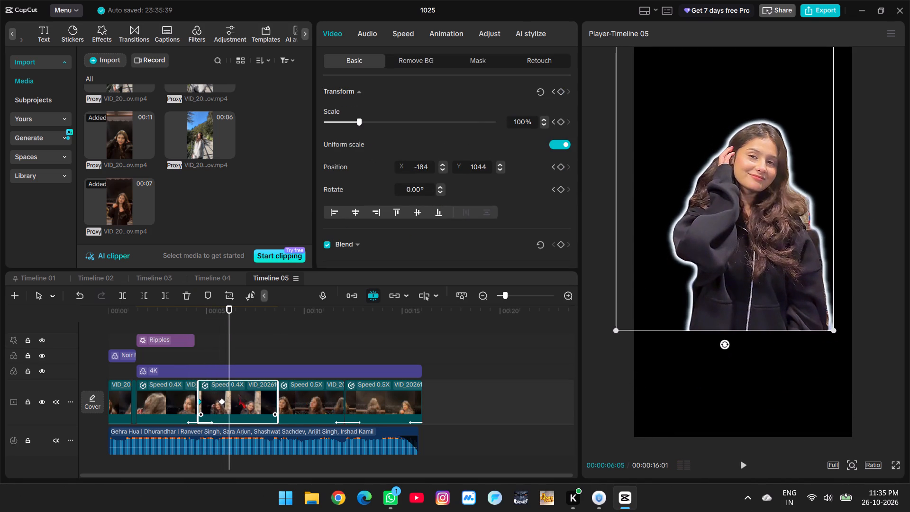
{"action": "left_click", "coordinate": [200, 404]}
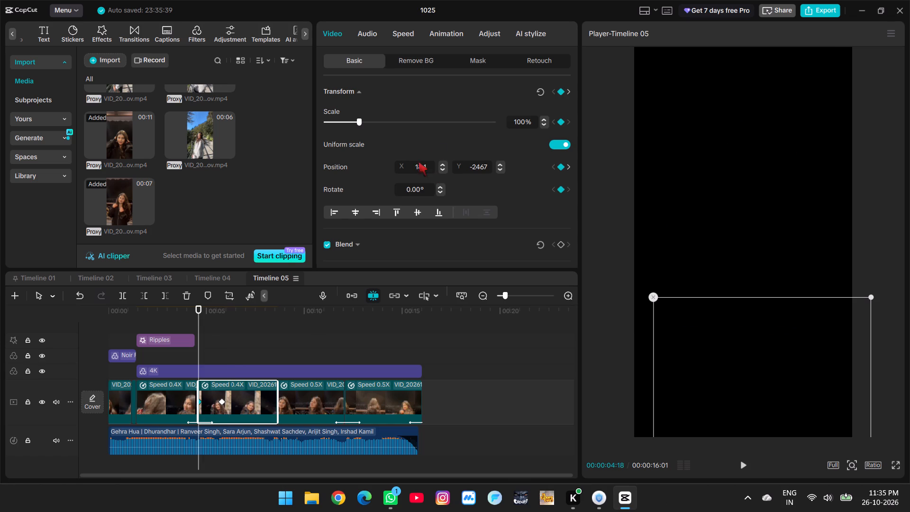
{"action": "left_click", "coordinate": [412, 171]}
{"action": "key", "text": "minus"}
{"action": "key", "text": "Return"}
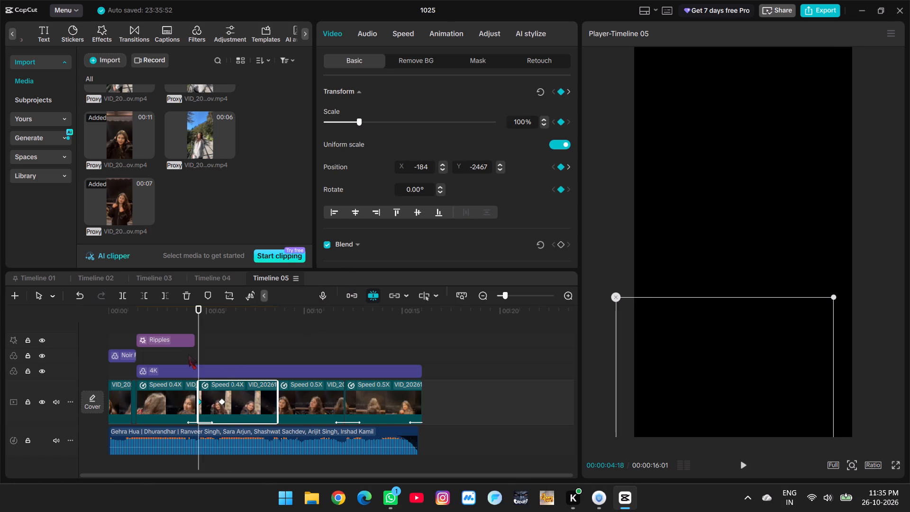
Play back the edit from the start of the cutout's rise through the following clips.
{"action": "left_click", "coordinate": [188, 355]}
{"action": "key", "text": "space"}
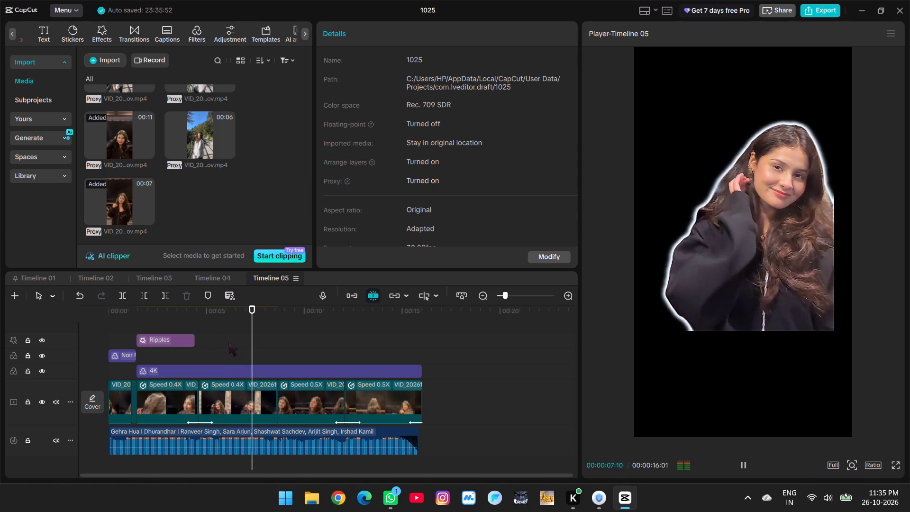
{"action": "key", "text": "space"}
{"action": "key", "text": "space"}
{"action": "key", "text": "space"}
{"action": "key", "text": "space"}
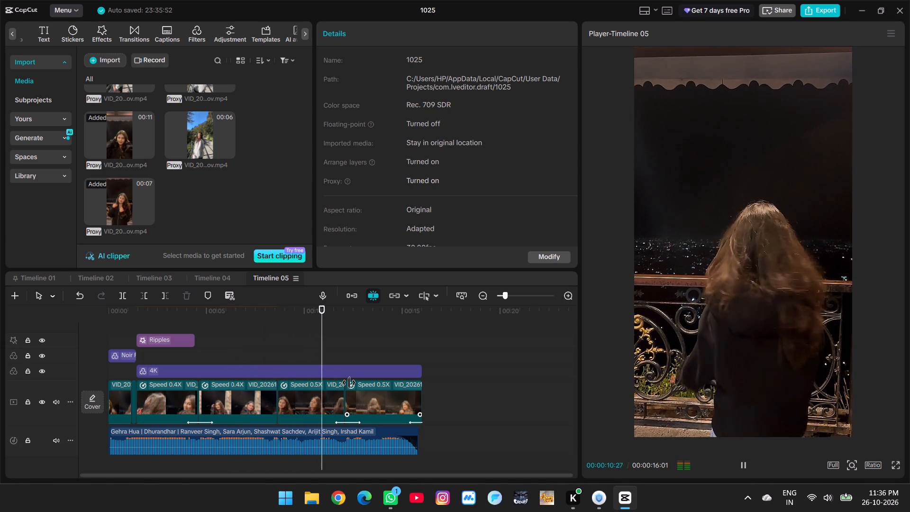
{"action": "key", "text": "space"}
Give the glowing cutout clip a Fade Out exit animation and play through to the last clip.
{"action": "scroll", "coordinate": [349, 383], "scroll_direction": "down", "scroll_amount": 4, "text": "ctrl"}
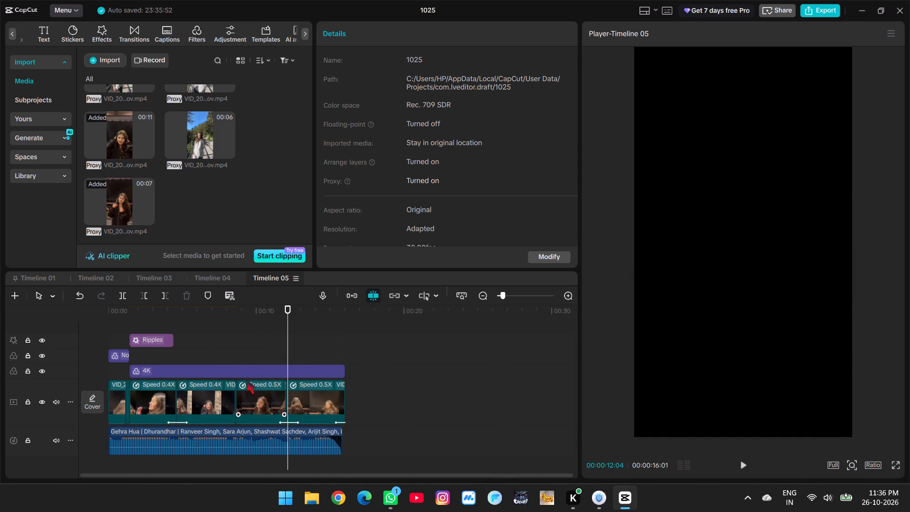
{"action": "left_click", "coordinate": [221, 364]}
{"action": "key", "text": "space"}
{"action": "key", "text": "space"}
{"action": "left_click", "coordinate": [222, 389]}
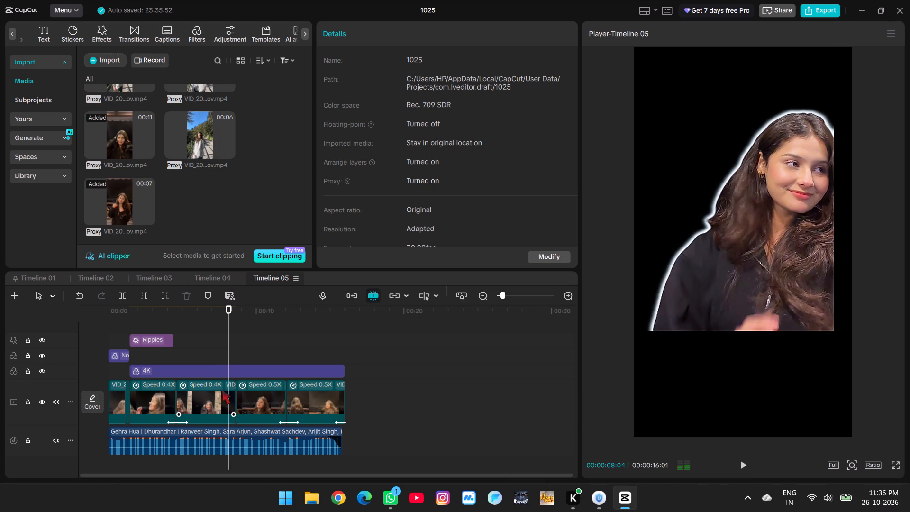
{"action": "left_click", "coordinate": [449, 37]}
{"action": "left_click", "coordinate": [436, 63]}
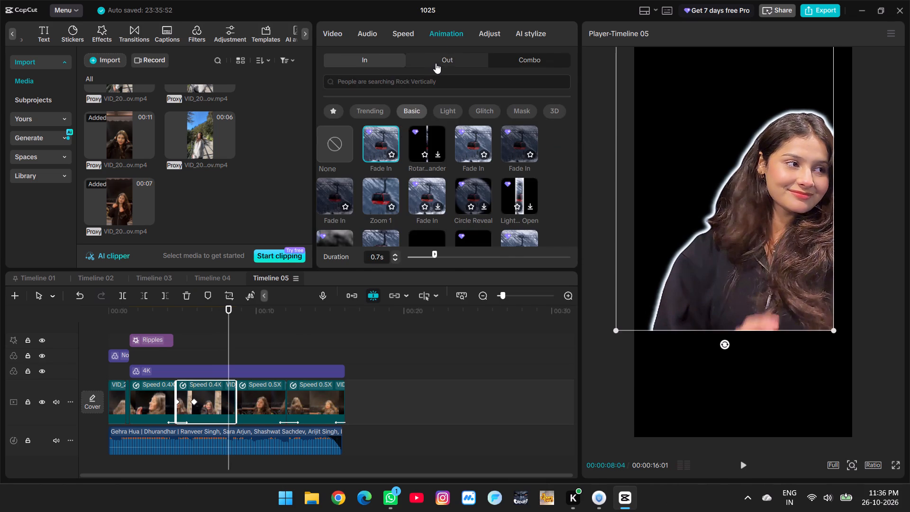
{"action": "left_click", "coordinate": [343, 196]}
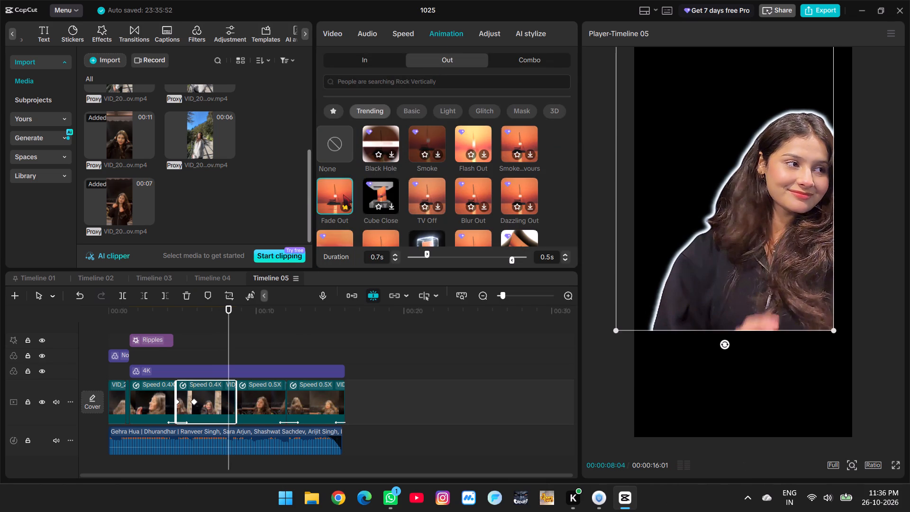
{"action": "key", "text": "space"}
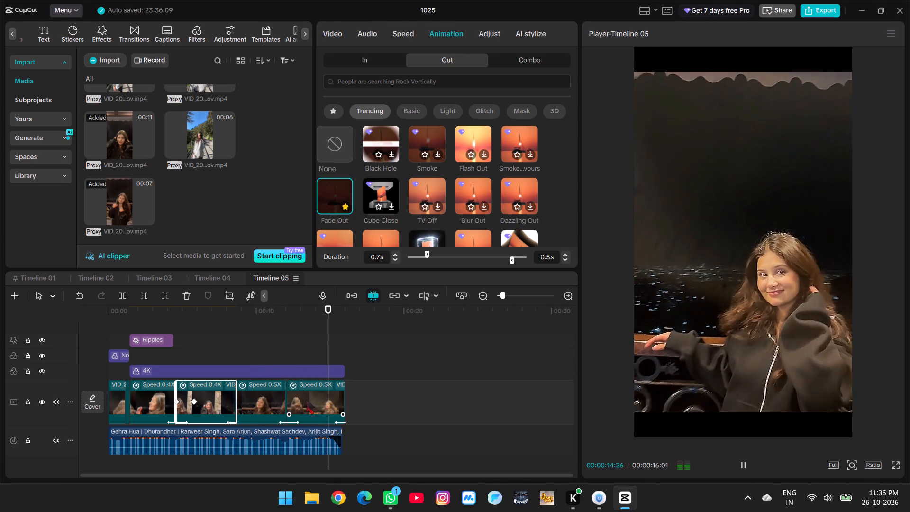
{"action": "key", "text": "space"}
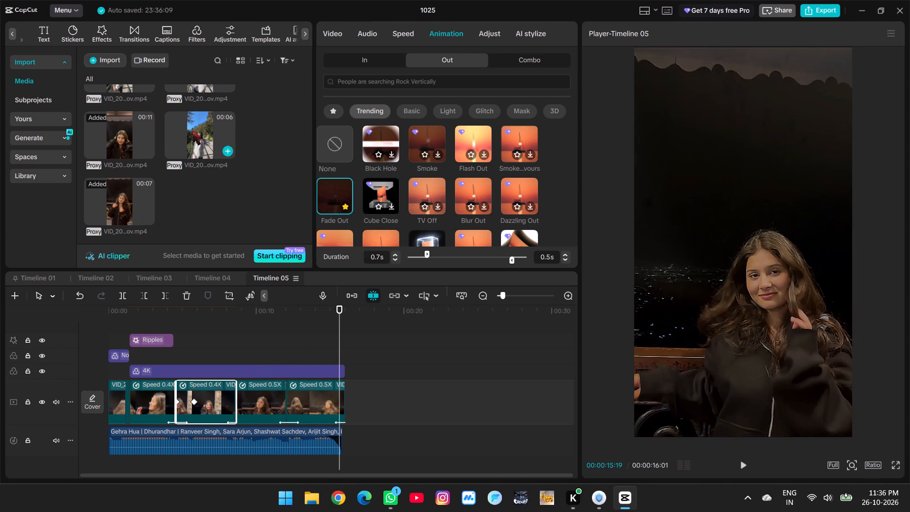
Add the 6-second outdoor daylight clip to the main track, directly after the last clip.
{"action": "left_click", "coordinate": [192, 130]}
{"action": "left_click_drag", "start_coordinate": [195, 130], "coordinate": [346, 393]}
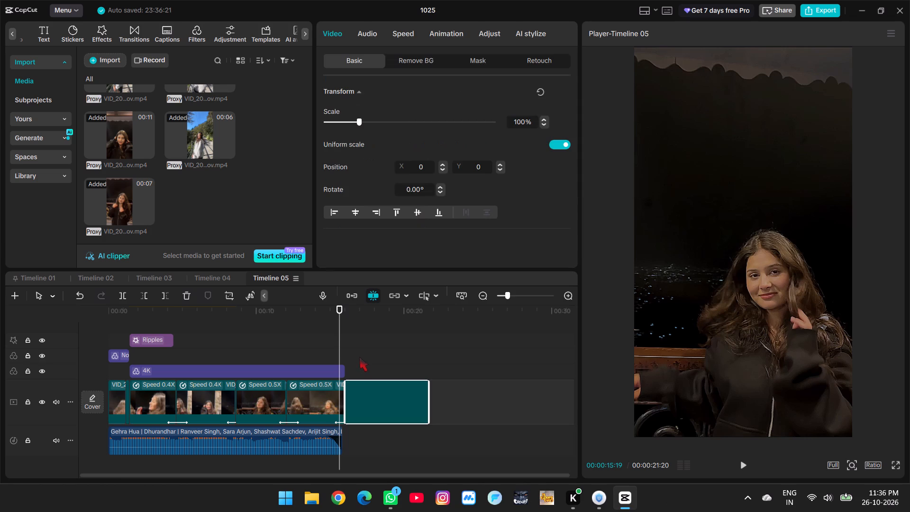
Extend the end of the music past the outdoor clip, to about 00:00:22:09.
{"action": "left_click", "coordinate": [314, 439]}
{"action": "left_click_drag", "start_coordinate": [343, 438], "coordinate": [352, 438]}
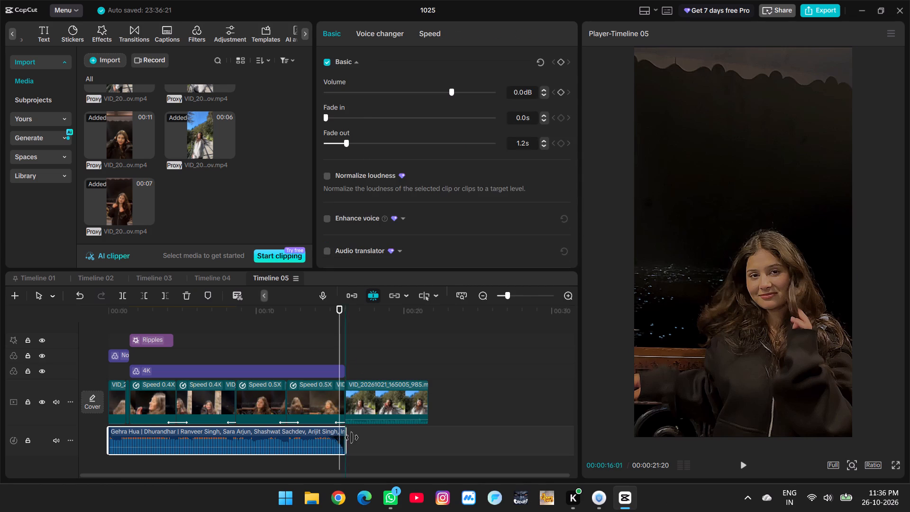
{"action": "left_click_drag", "start_coordinate": [352, 438], "coordinate": [435, 443]}
Cut away the outdoor clip's opening up to 00:00:18:21 and close the gap to the preceding clip.
{"action": "key", "text": "space"}
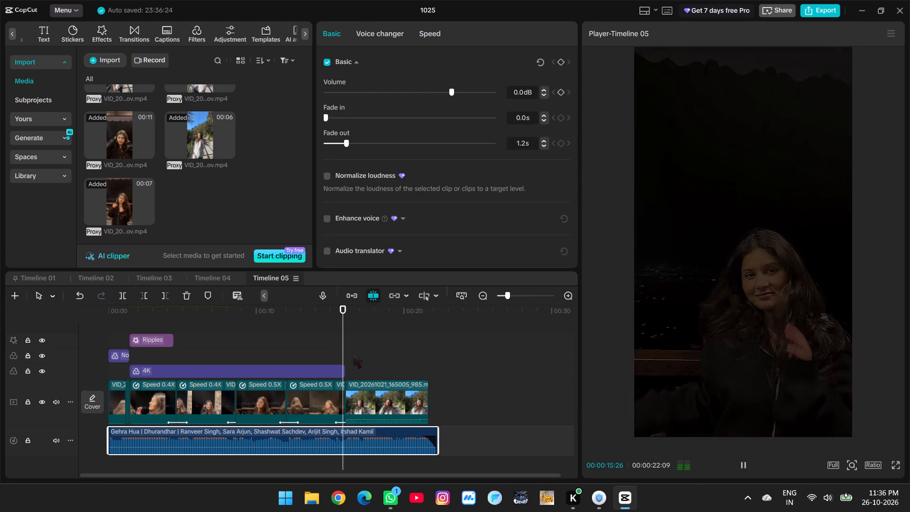
{"action": "key", "text": "space"}
{"action": "left_click", "coordinate": [353, 354]}
{"action": "left_click_drag", "start_coordinate": [353, 354], "coordinate": [356, 355]}
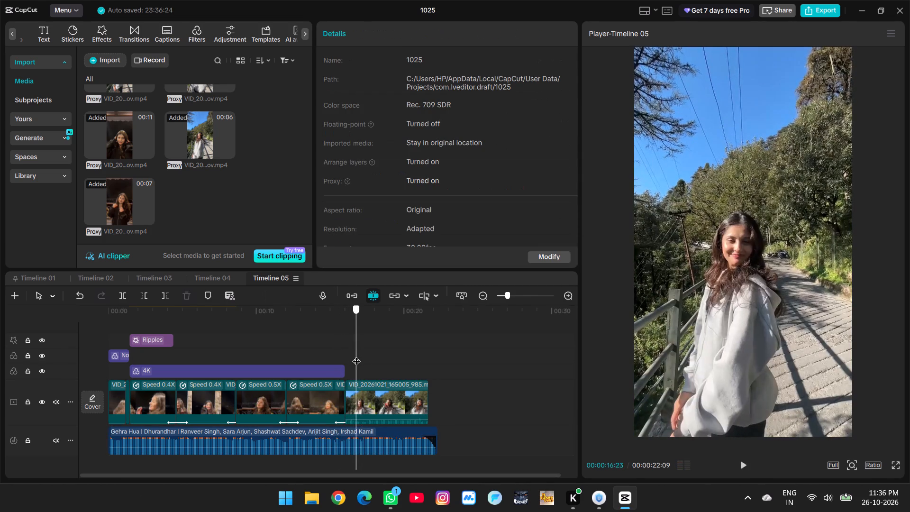
{"action": "left_click_drag", "start_coordinate": [356, 355], "coordinate": [375, 361]}
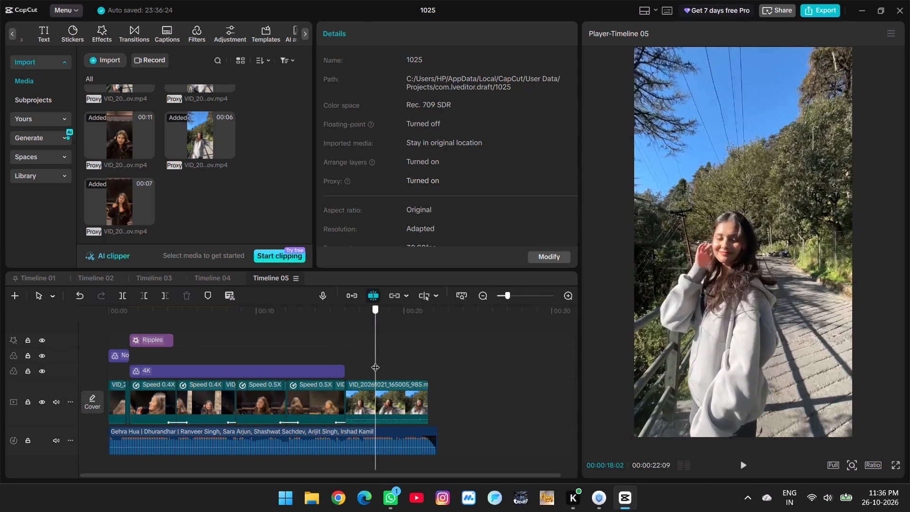
{"action": "left_click_drag", "start_coordinate": [375, 361], "coordinate": [389, 368]}
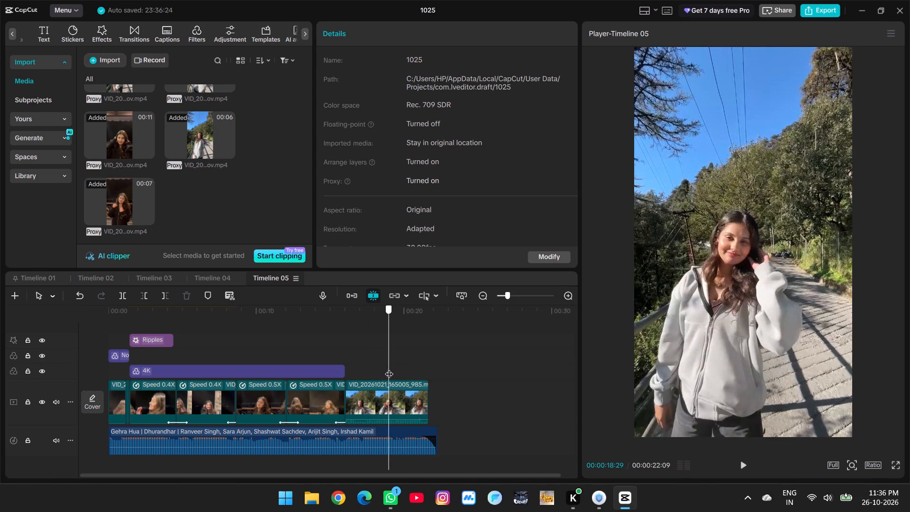
{"action": "left_click_drag", "start_coordinate": [389, 368], "coordinate": [385, 368]}
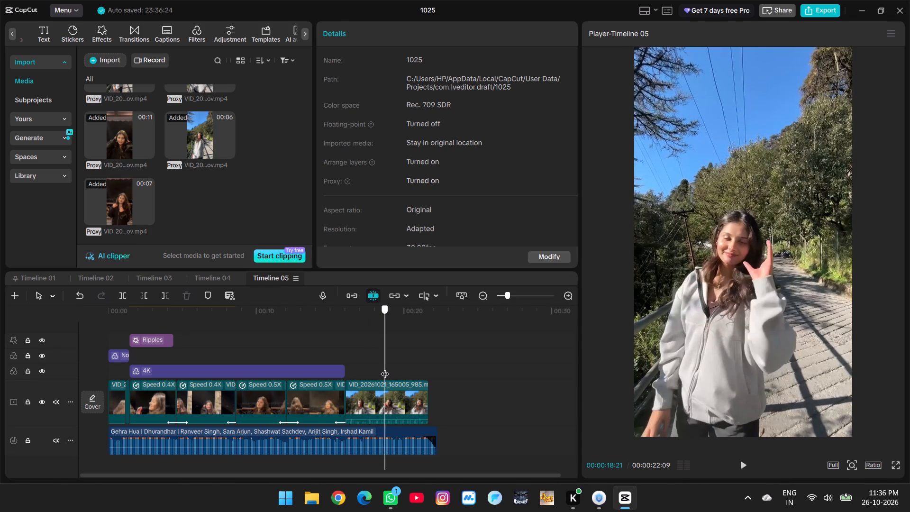
{"action": "left_click_drag", "start_coordinate": [385, 368], "coordinate": [385, 369]}
{"action": "left_click", "coordinate": [376, 396]}
{"action": "left_click", "coordinate": [139, 301]}
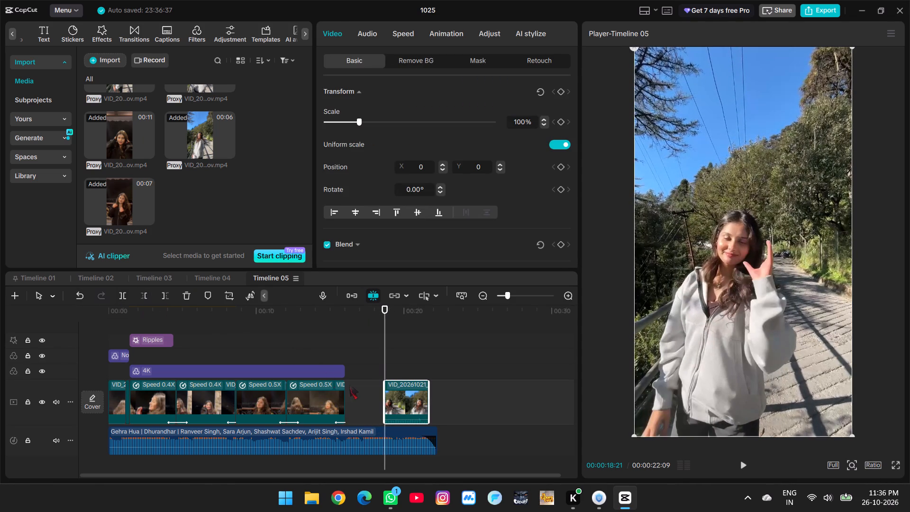
{"action": "left_click_drag", "start_coordinate": [397, 398], "coordinate": [359, 396]}
Play back the transition from the last night clip into the outdoor clip and examine its timing against the music.
{"action": "left_click", "coordinate": [331, 354]}
{"action": "key", "text": "space"}
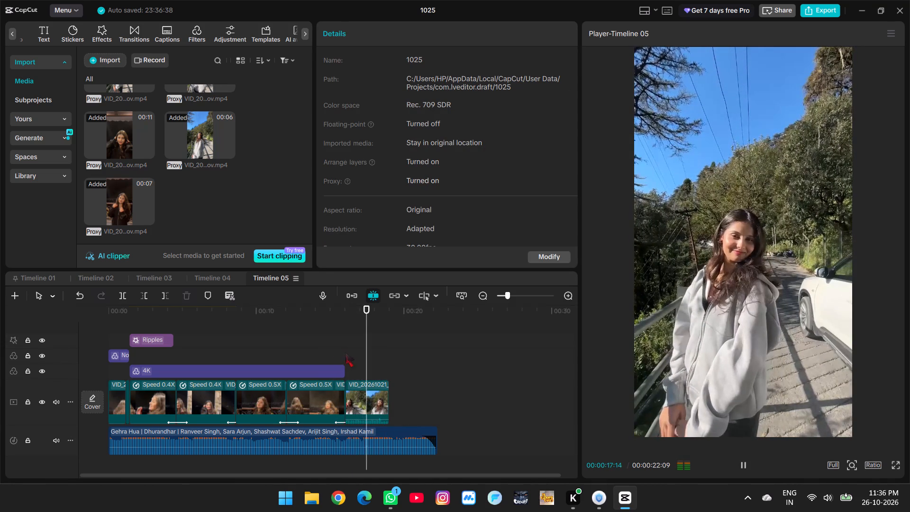
{"action": "key", "text": "space"}
{"action": "scroll", "coordinate": [360, 362], "scroll_direction": "up", "scroll_amount": 14, "text": "ctrl"}
{"action": "left_click", "coordinate": [361, 368]}
{"action": "left_click", "coordinate": [341, 361]}
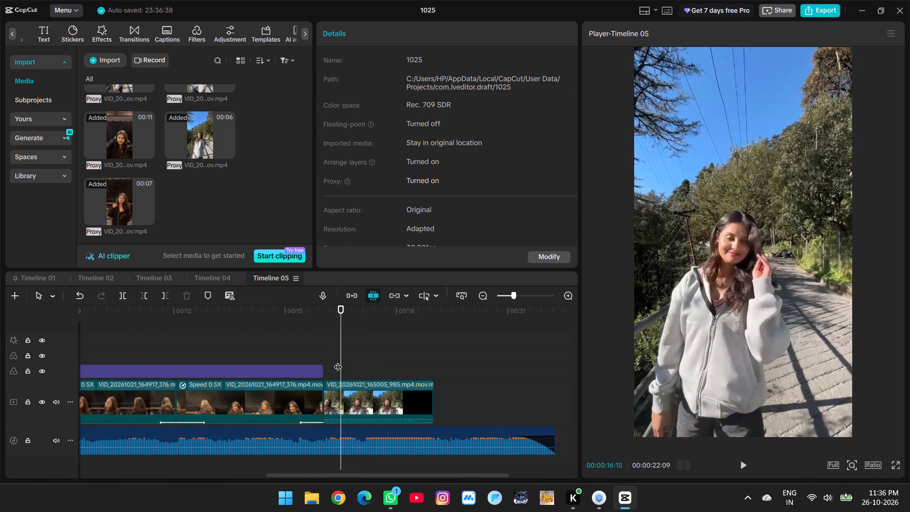
{"action": "left_click_drag", "start_coordinate": [334, 360], "coordinate": [328, 358]}
{"action": "left_click", "coordinate": [328, 358]}
{"action": "left_click_drag", "start_coordinate": [328, 358], "coordinate": [307, 354]}
{"action": "key", "text": "space"}
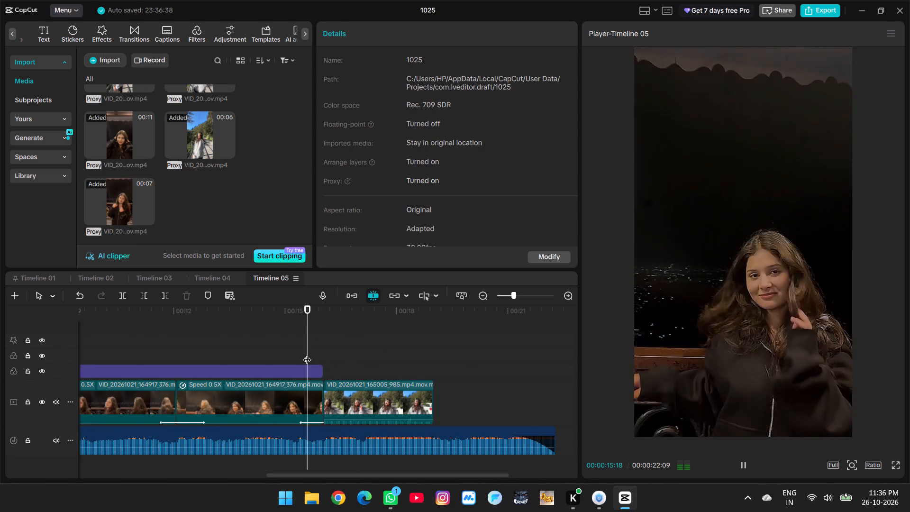
{"action": "key", "text": "space"}
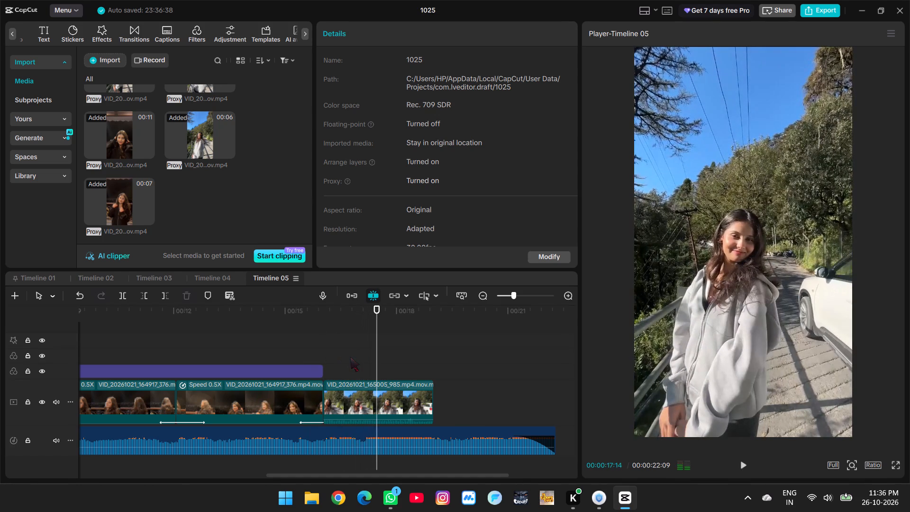
{"action": "key", "text": "space"}
{"action": "key", "text": "space"}
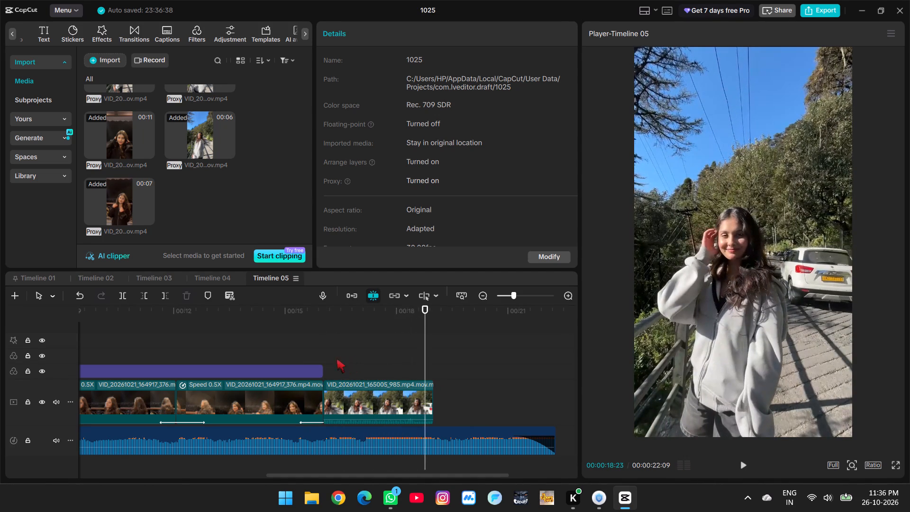
{"action": "left_click", "coordinate": [337, 358]}
Restore part of the outdoor clip's trimmed opening and place the clip directly against the preceding night clip.
{"action": "left_click", "coordinate": [351, 393]}
{"action": "left_click_drag", "start_coordinate": [351, 393], "coordinate": [377, 396]}
{"action": "left_click_drag", "start_coordinate": [350, 395], "coordinate": [326, 391]}
{"action": "left_click", "coordinate": [321, 367]}
{"action": "key", "text": "space"}
{"action": "left_click", "coordinate": [303, 345]}
{"action": "key", "text": "space"}
{"action": "key", "text": "space"}
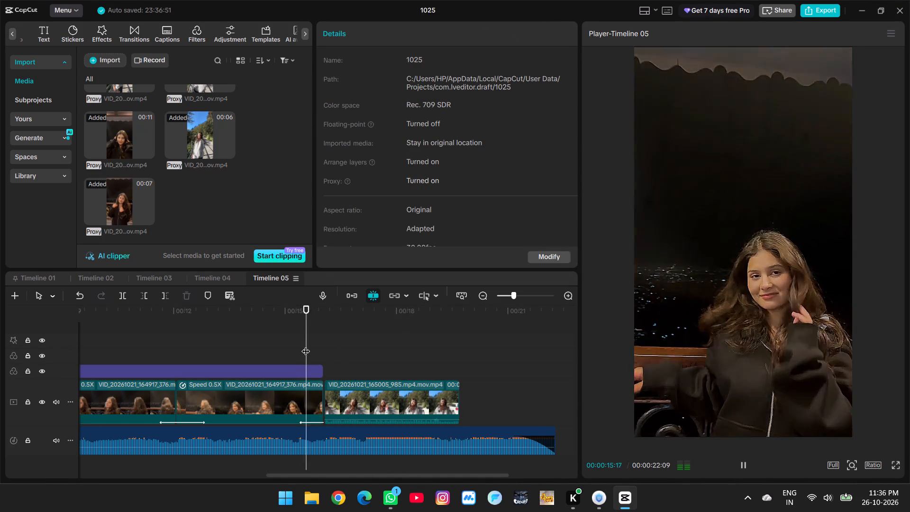
{"action": "key", "text": "space"}
{"action": "left_click_drag", "start_coordinate": [351, 400], "coordinate": [347, 400]}
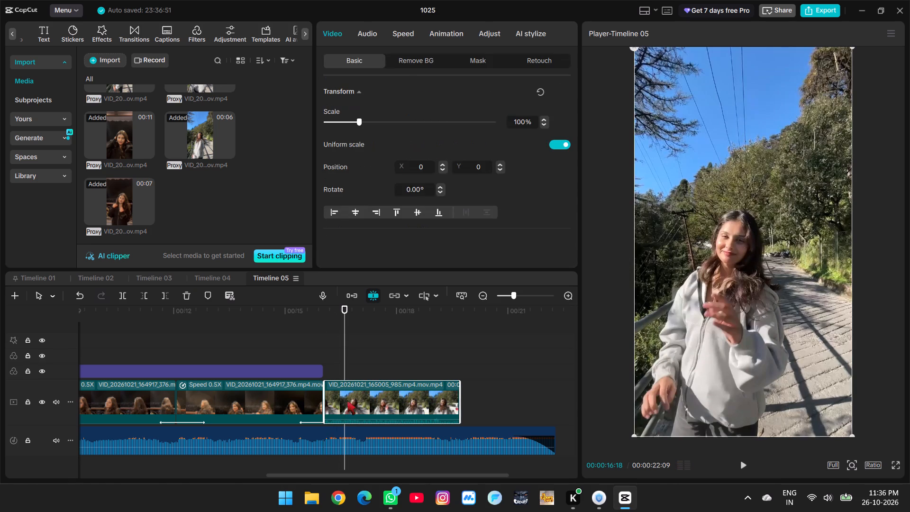
Play back the outdoor clip's opening to find the cut point and split the clip at 00:00:17:03.
{"action": "left_click", "coordinate": [296, 340]}
{"action": "key", "text": "space"}
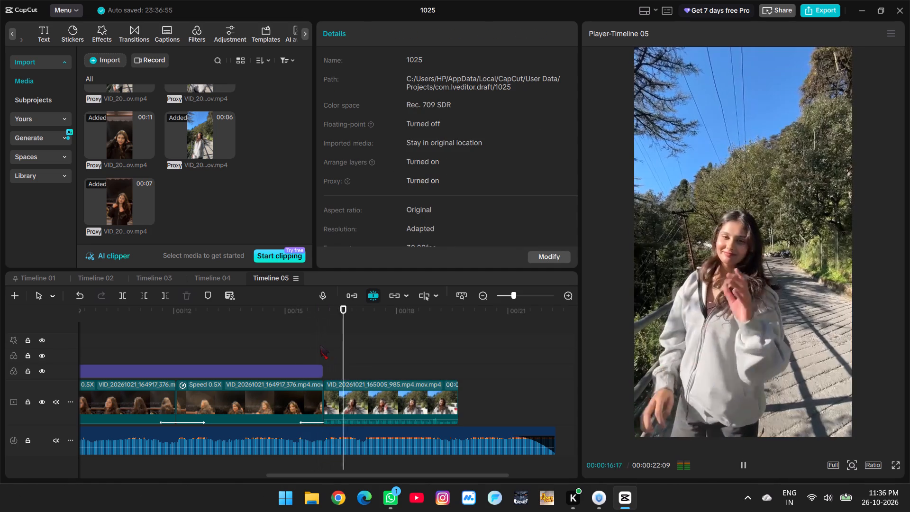
{"action": "key", "text": "space"}
{"action": "double_click", "coordinate": [333, 368]}
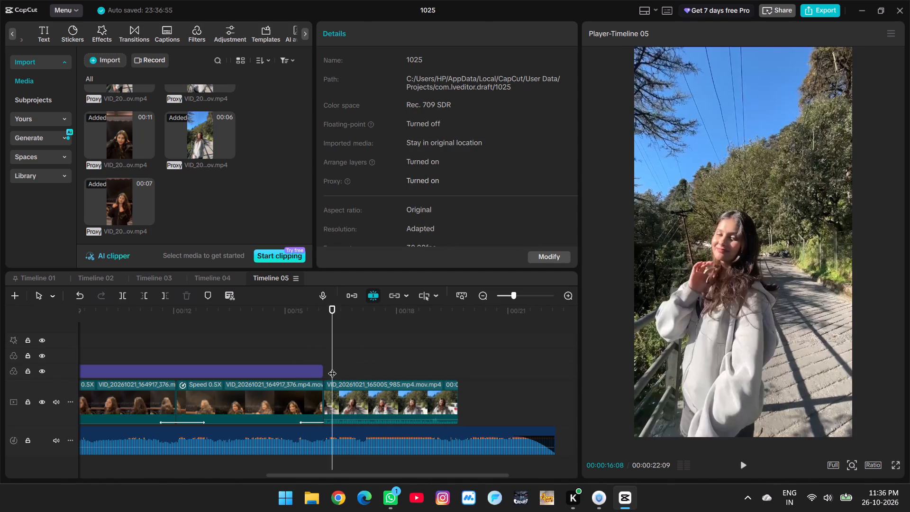
{"action": "key", "text": "space"}
{"action": "key", "text": "space"}
{"action": "key", "text": "space"}
{"action": "key", "text": "space"}
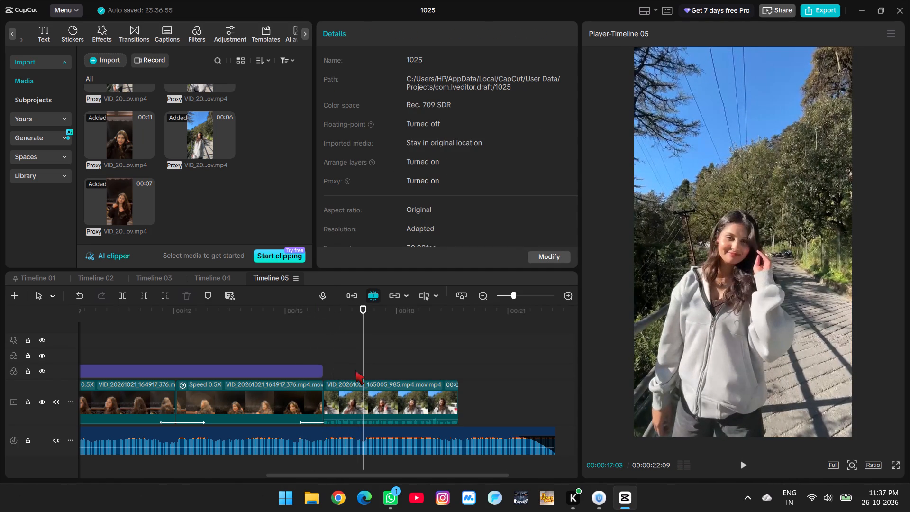
{"action": "key", "text": "space"}
{"action": "left_click", "coordinate": [355, 370]}
{"action": "left_click_drag", "start_coordinate": [355, 370], "coordinate": [363, 372]}
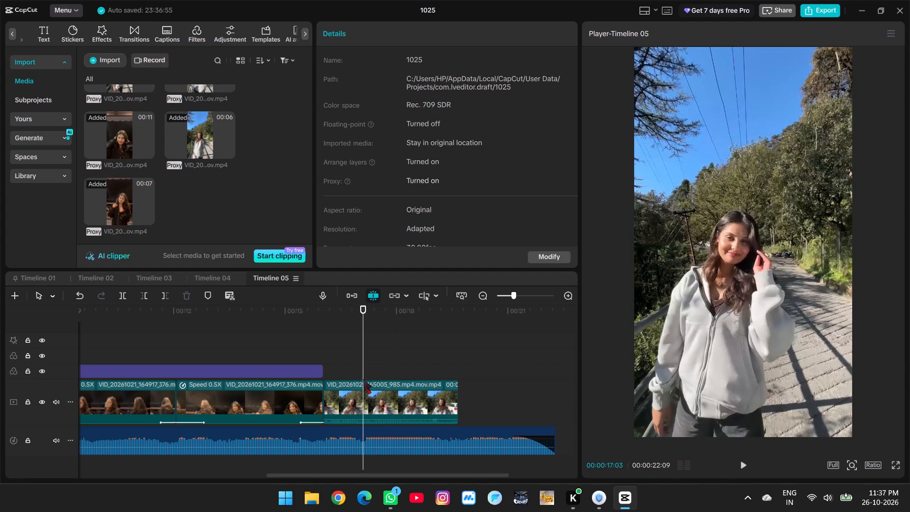
{"action": "left_click", "coordinate": [364, 381]}
{"action": "left_click", "coordinate": [119, 294]}
Trim the end of the outdoor clip's second part so that it finishes at 00:00:18:10.
{"action": "left_click", "coordinate": [375, 390]}
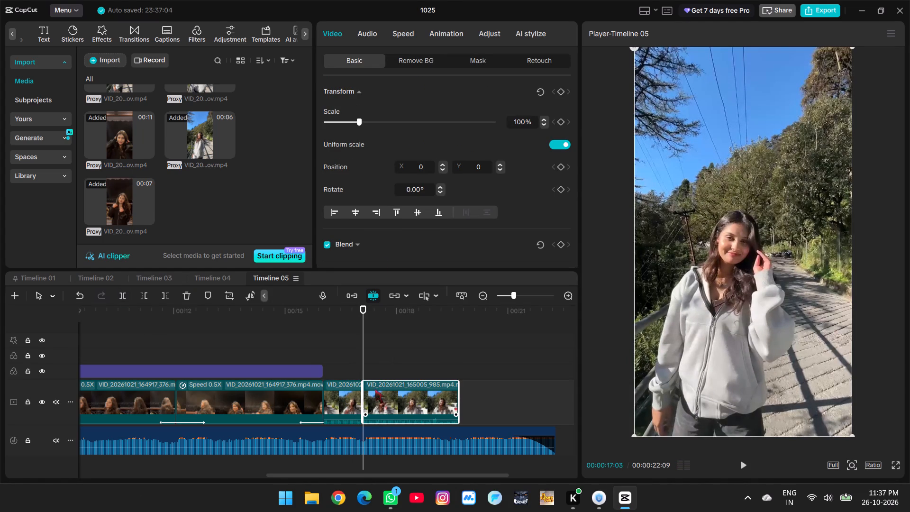
{"action": "left_click", "coordinate": [410, 34]}
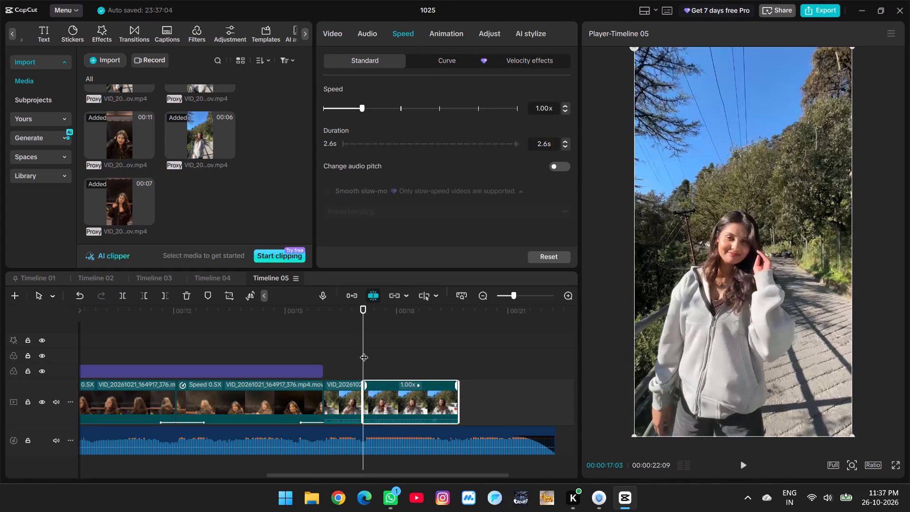
{"action": "left_click_drag", "start_coordinate": [364, 351], "coordinate": [397, 366]}
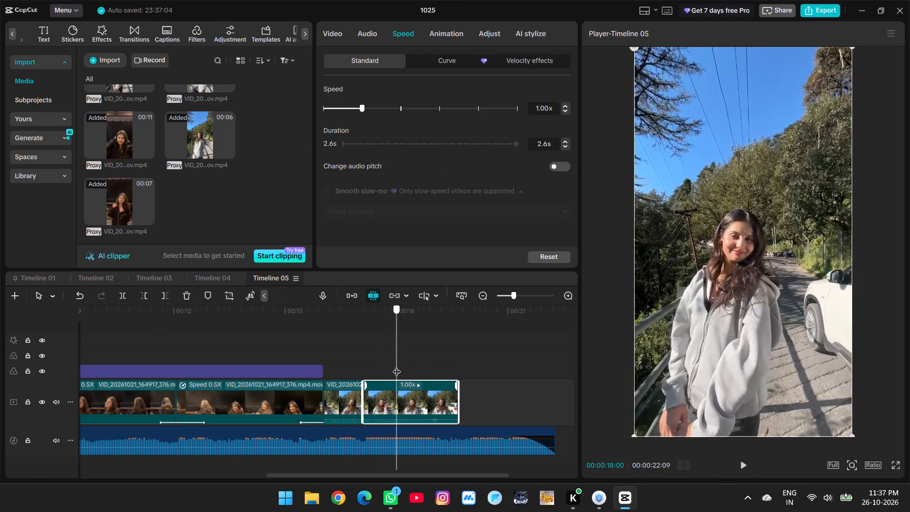
{"action": "left_click_drag", "start_coordinate": [397, 366], "coordinate": [412, 373]}
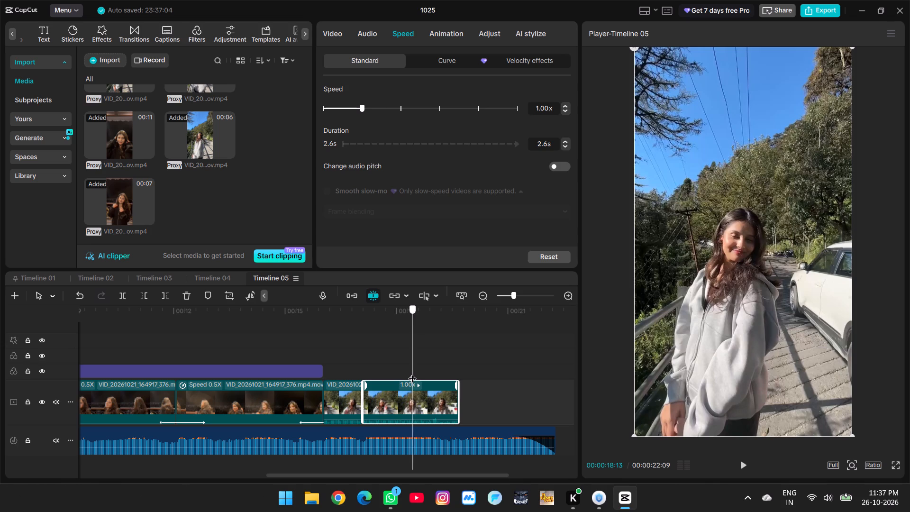
{"action": "left_click_drag", "start_coordinate": [412, 373], "coordinate": [409, 373]}
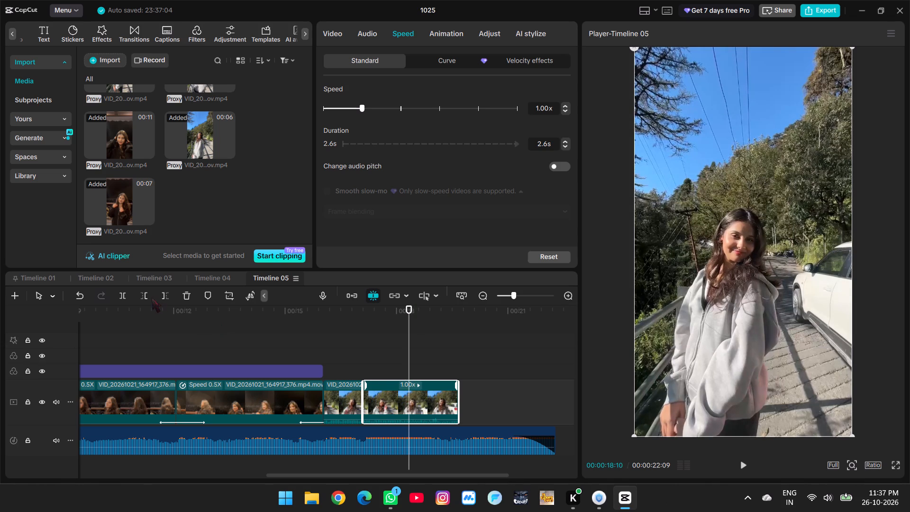
{"action": "left_click", "coordinate": [167, 298]}
Slow the trimmed second part of the outdoor clip to 0.40x speed.
{"action": "left_click", "coordinate": [394, 365]}
{"action": "left_click", "coordinate": [389, 389]}
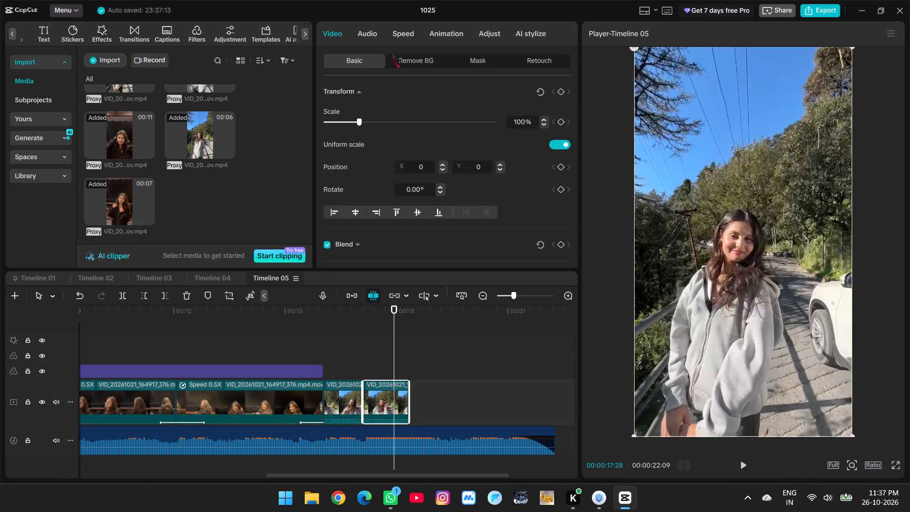
{"action": "left_click", "coordinate": [403, 34]}
{"action": "double_click", "coordinate": [564, 114]}
{"action": "triple_click", "coordinate": [565, 110]}
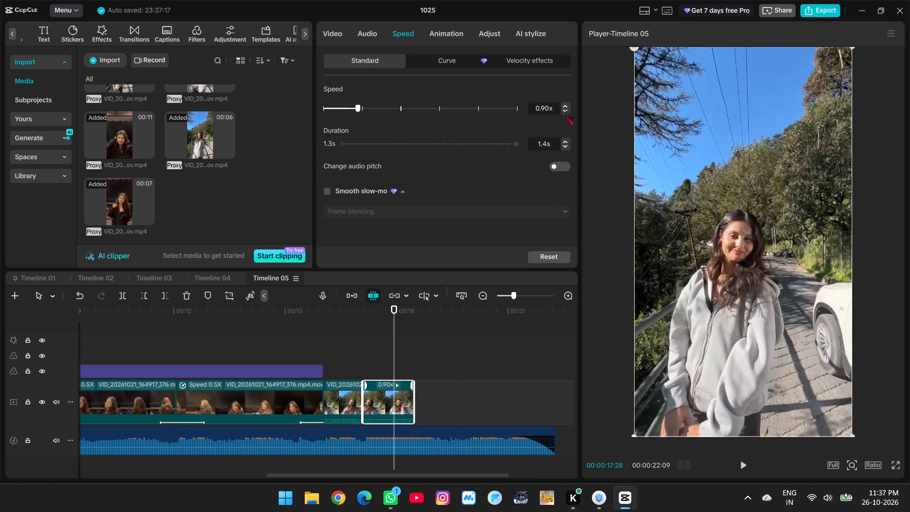
{"action": "double_click", "coordinate": [565, 110]}
{"action": "left_click", "coordinate": [565, 110]}
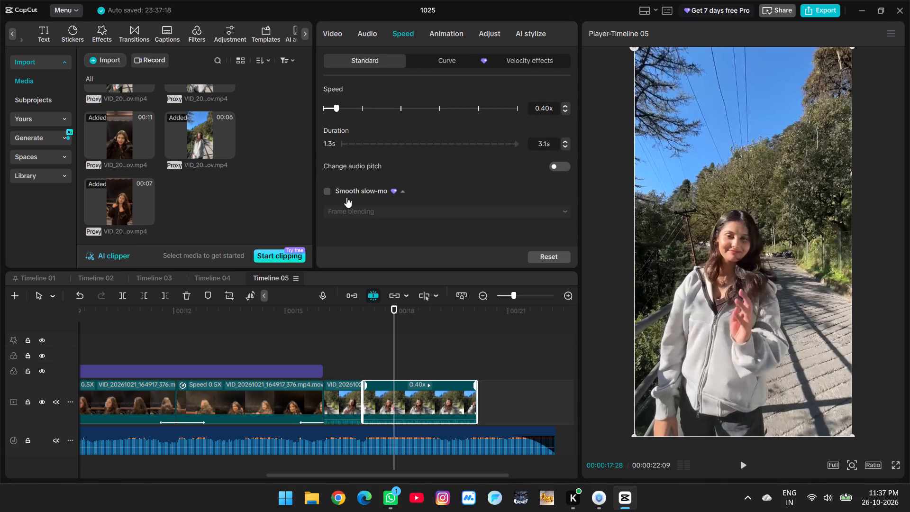
Enable Smooth slow-mo on the slowed outdoor clip using the Optical flow method.
{"action": "left_click", "coordinate": [328, 192]}
{"action": "left_click_drag", "start_coordinate": [348, 214], "coordinate": [355, 209]}
{"action": "left_click", "coordinate": [359, 206]}
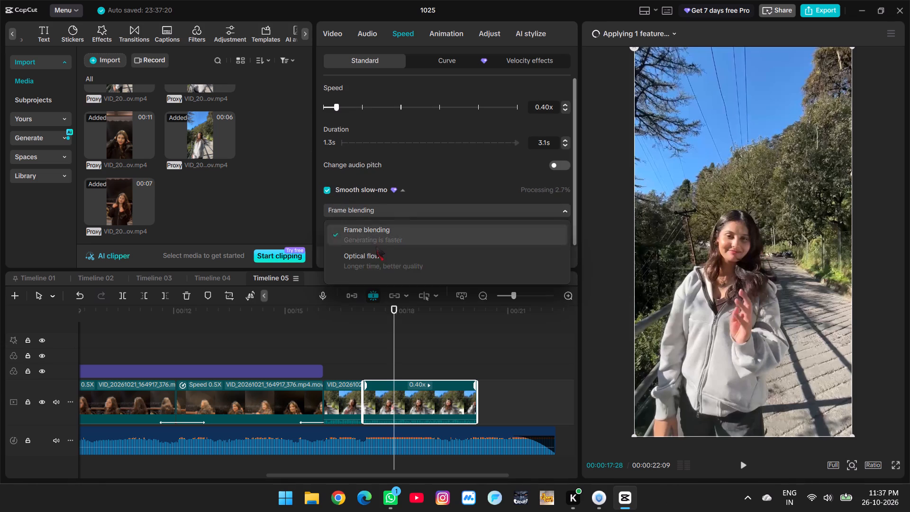
{"action": "left_click", "coordinate": [373, 258]}
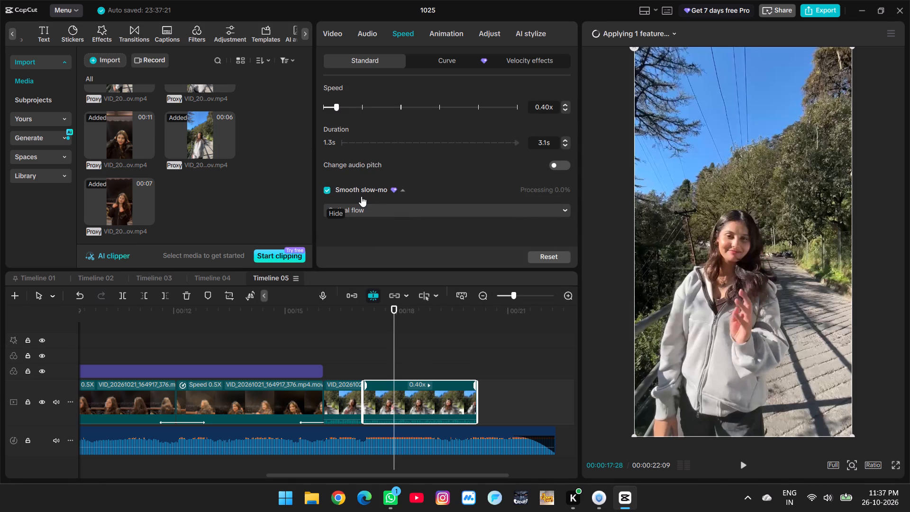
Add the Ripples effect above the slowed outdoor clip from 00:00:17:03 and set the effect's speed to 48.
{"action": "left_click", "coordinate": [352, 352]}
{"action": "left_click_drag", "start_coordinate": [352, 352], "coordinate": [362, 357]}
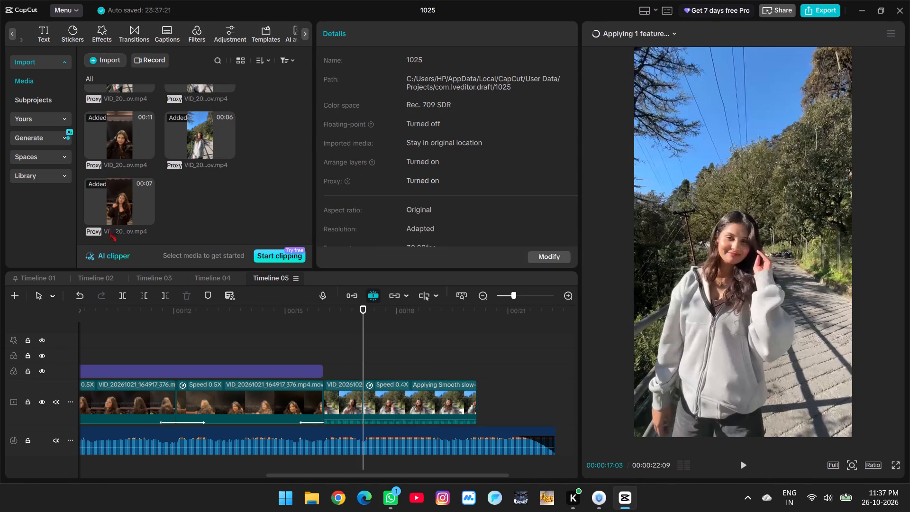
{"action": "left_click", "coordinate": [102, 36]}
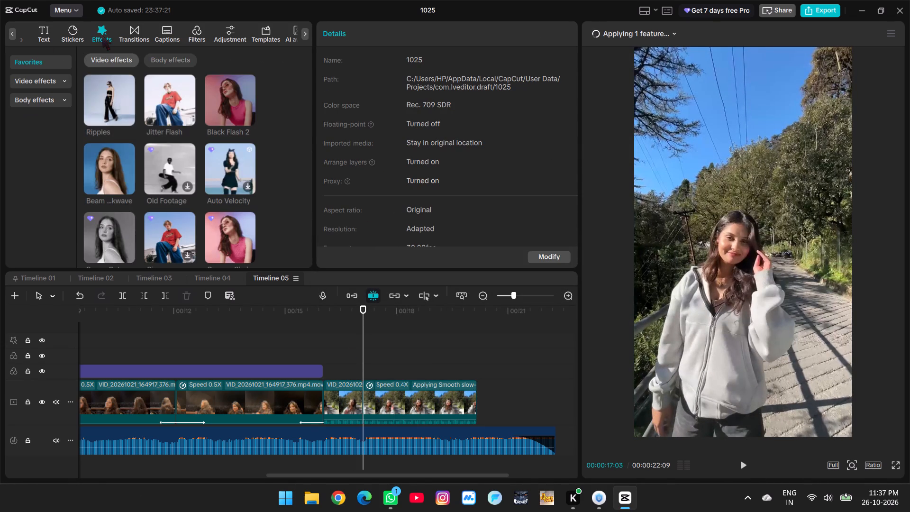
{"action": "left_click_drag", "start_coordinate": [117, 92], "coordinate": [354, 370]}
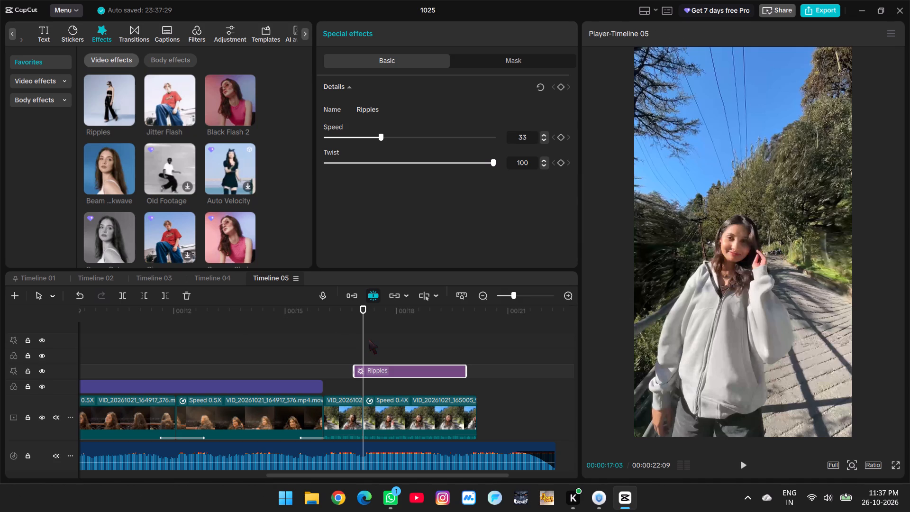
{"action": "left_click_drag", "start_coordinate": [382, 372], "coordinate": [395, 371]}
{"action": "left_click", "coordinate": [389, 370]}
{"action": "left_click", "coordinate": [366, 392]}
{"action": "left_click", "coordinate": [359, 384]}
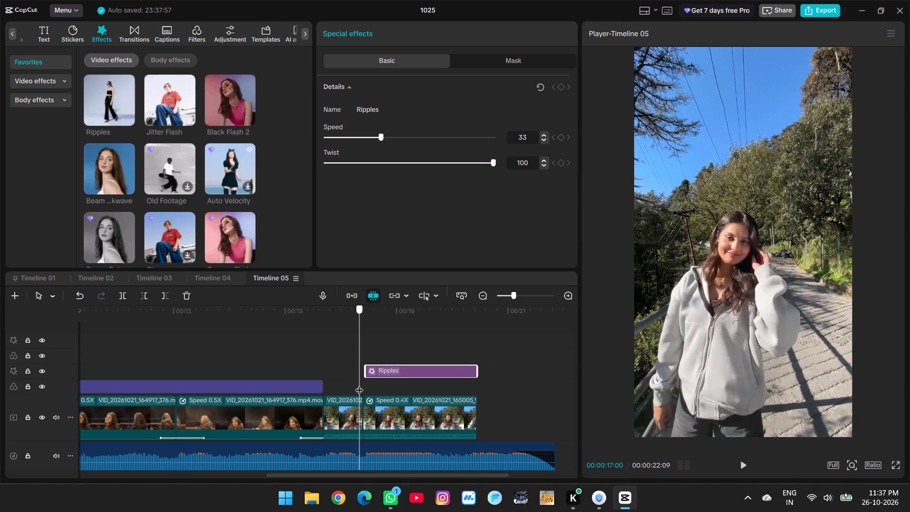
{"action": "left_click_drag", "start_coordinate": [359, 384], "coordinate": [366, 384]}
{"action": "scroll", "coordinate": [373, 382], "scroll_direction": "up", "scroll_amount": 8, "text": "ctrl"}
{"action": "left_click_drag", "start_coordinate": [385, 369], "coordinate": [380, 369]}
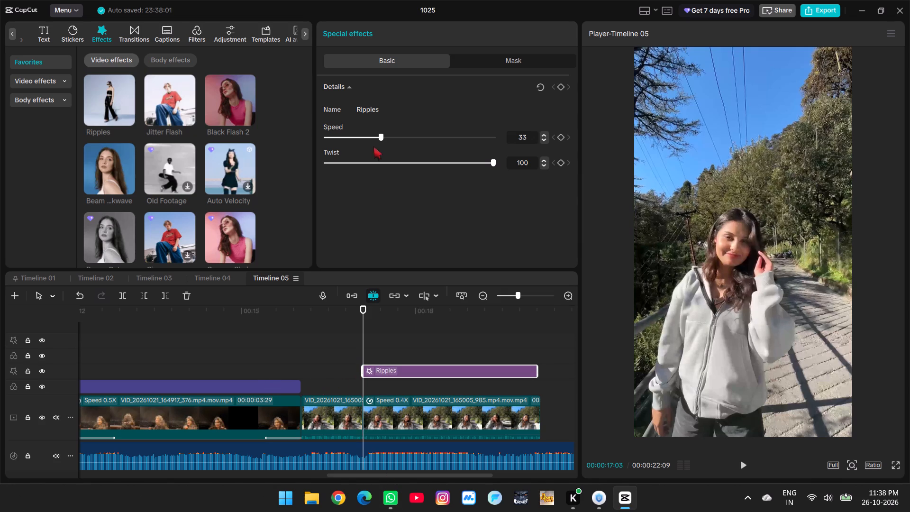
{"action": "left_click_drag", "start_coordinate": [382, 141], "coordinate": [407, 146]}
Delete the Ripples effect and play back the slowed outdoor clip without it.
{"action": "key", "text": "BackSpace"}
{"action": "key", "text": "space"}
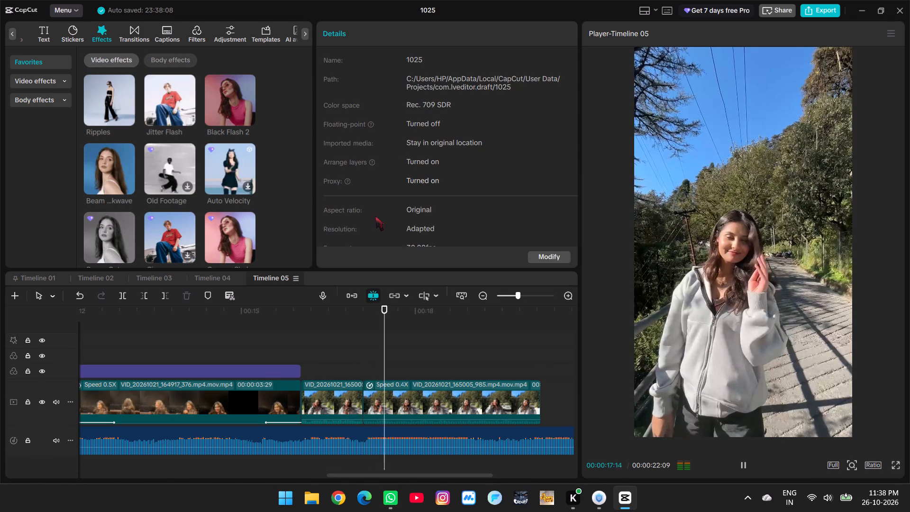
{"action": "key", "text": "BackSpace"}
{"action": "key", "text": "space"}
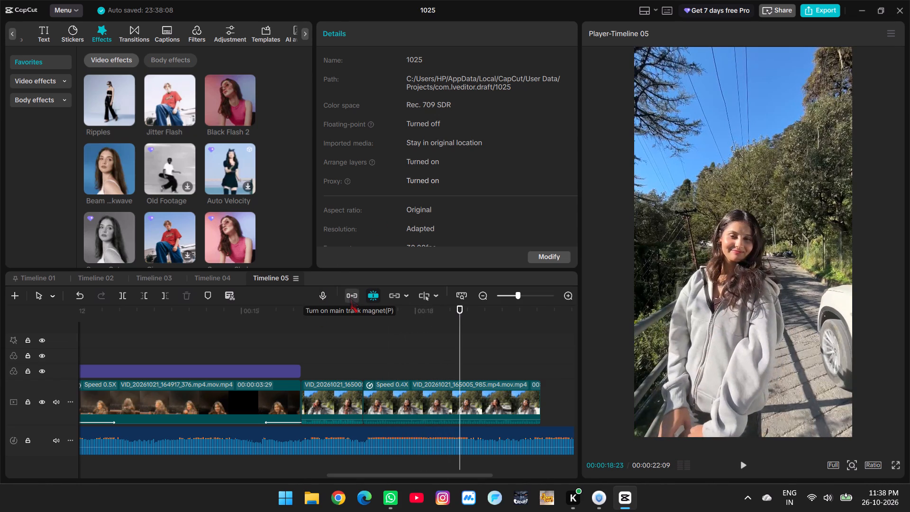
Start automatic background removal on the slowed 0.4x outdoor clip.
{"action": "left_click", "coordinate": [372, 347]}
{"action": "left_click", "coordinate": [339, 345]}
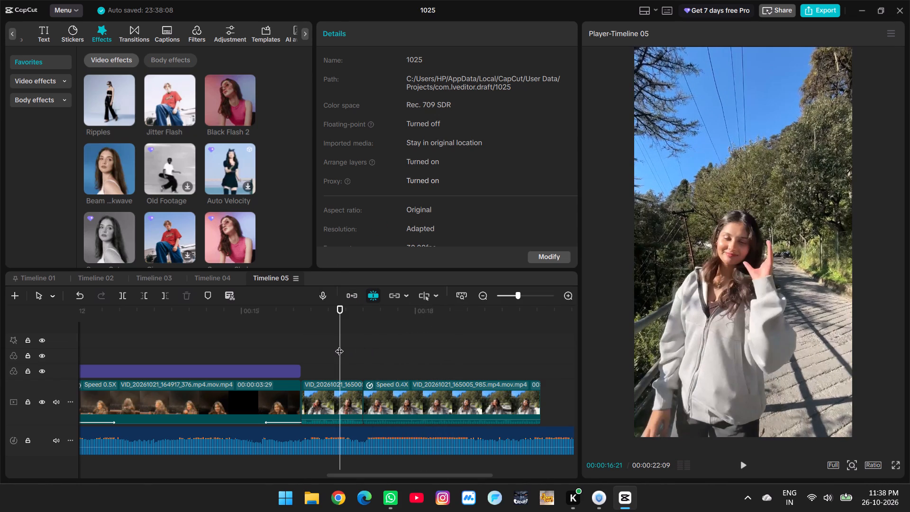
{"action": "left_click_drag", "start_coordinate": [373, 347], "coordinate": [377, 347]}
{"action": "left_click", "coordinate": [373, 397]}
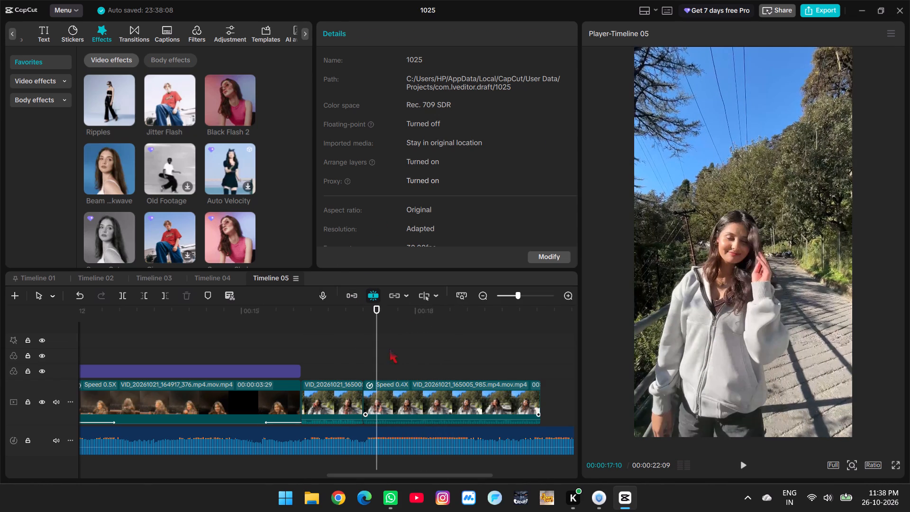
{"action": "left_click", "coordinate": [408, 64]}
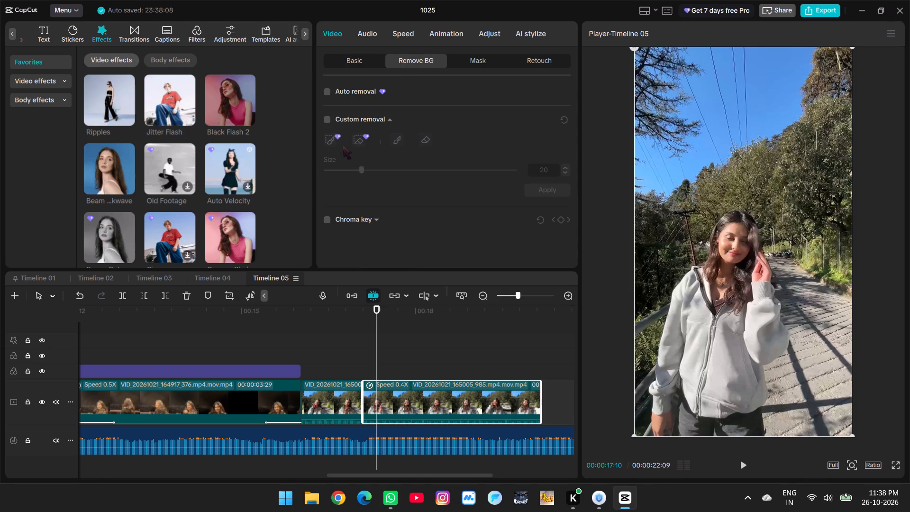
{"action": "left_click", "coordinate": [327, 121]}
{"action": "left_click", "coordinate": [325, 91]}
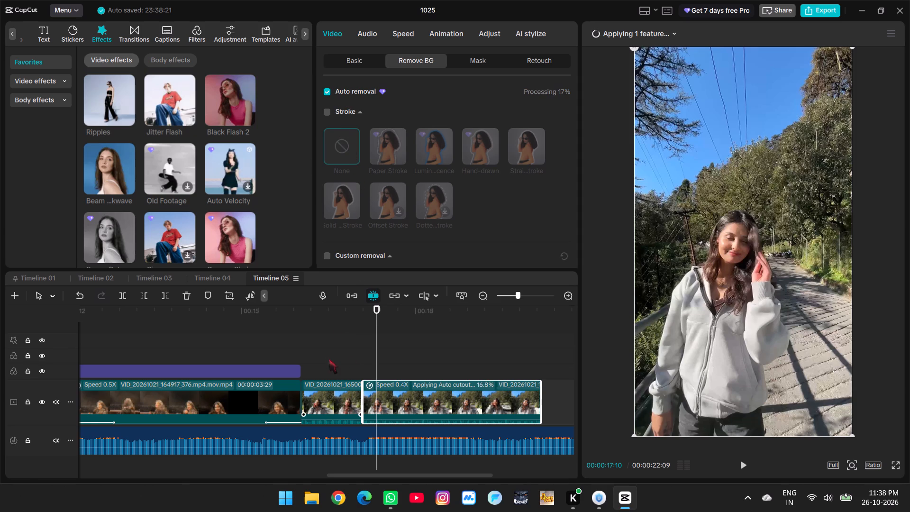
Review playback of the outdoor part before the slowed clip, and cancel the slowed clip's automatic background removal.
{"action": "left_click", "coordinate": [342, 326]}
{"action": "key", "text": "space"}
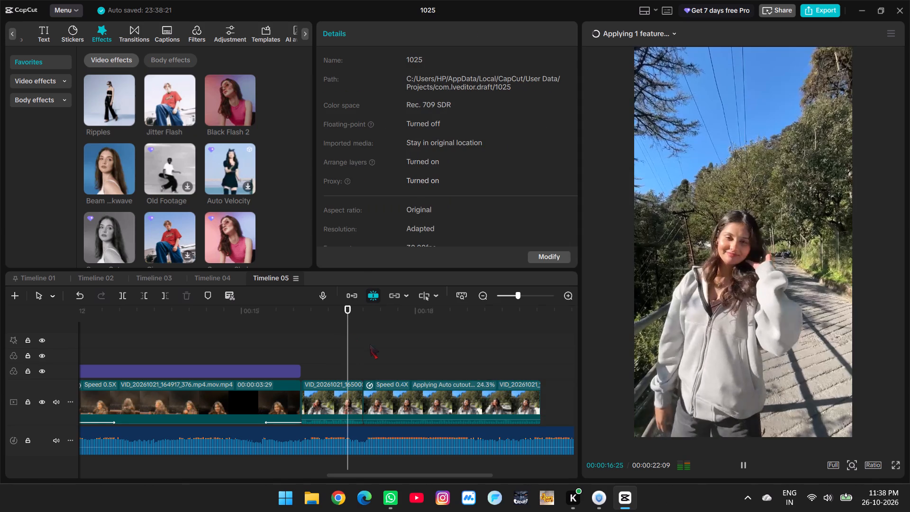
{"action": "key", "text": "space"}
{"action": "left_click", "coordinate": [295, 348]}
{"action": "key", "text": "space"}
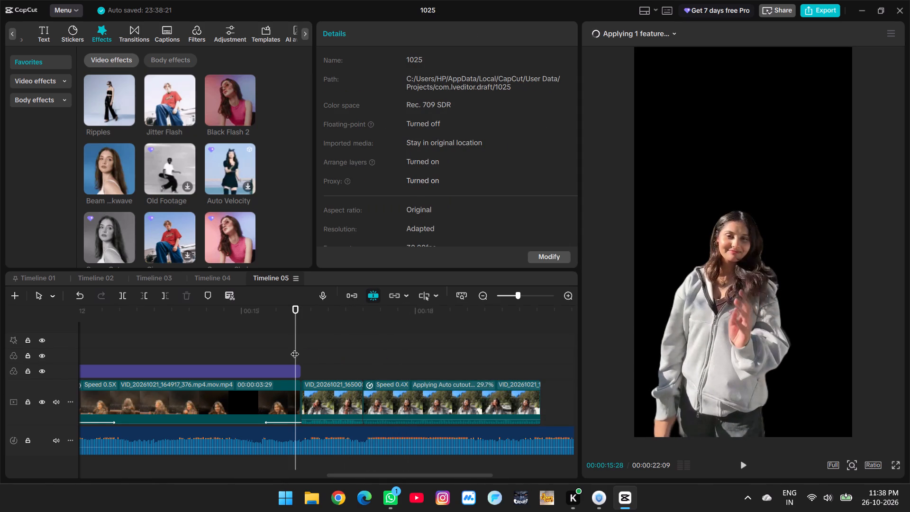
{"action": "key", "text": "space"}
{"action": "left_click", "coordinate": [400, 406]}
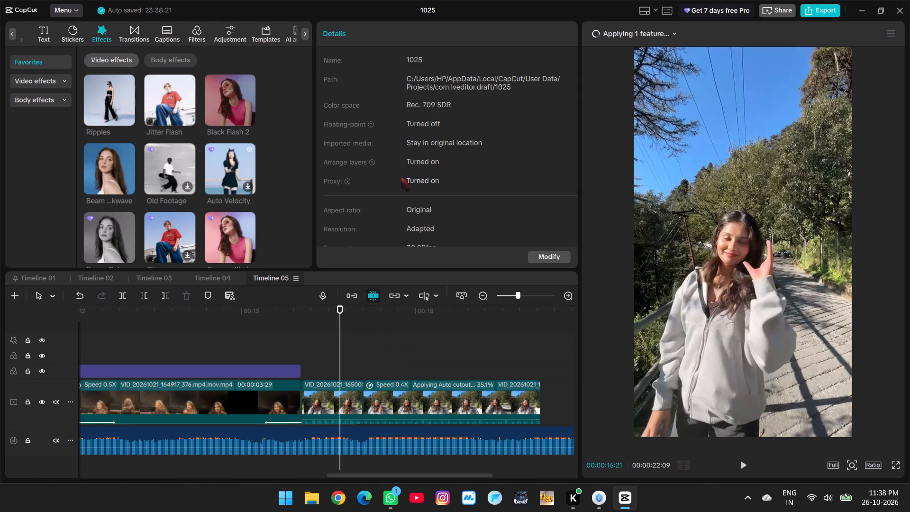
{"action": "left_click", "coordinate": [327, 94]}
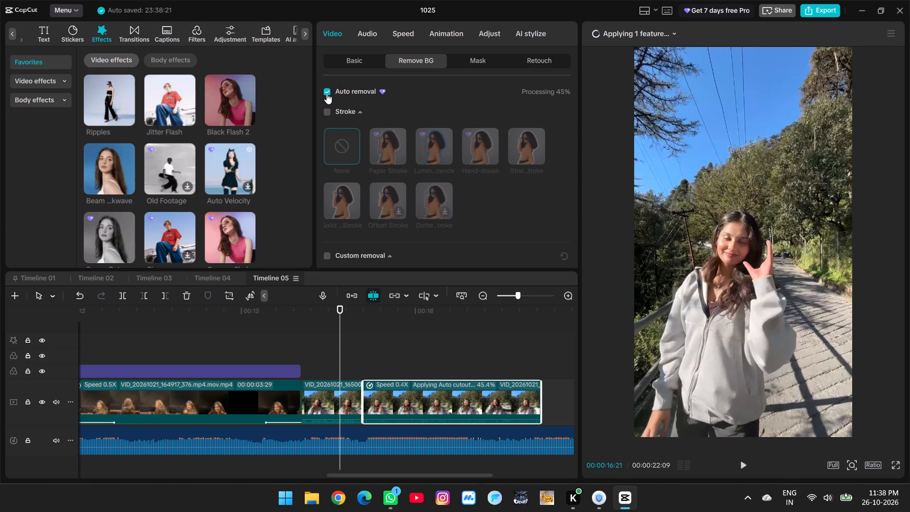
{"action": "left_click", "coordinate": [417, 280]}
Apply automatic background removal to the short outdoor part between the night clip and the slowed clip.
{"action": "left_click", "coordinate": [316, 398]}
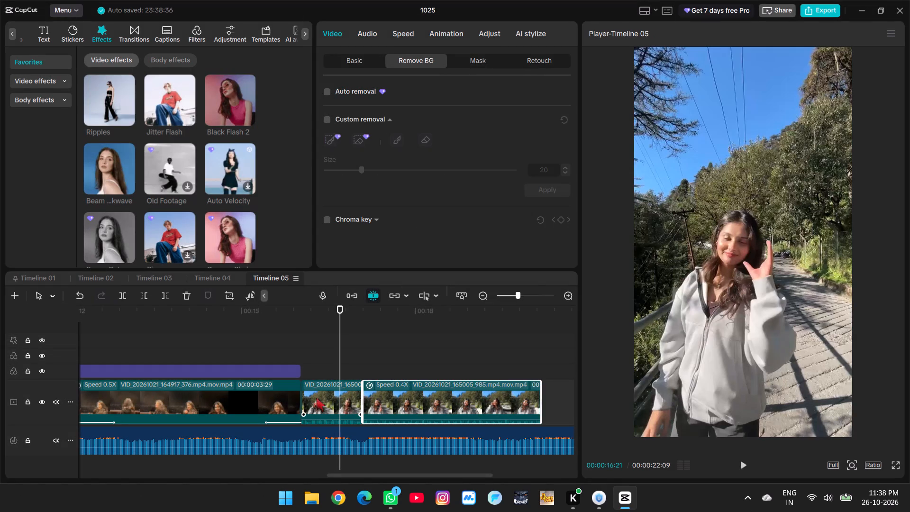
{"action": "left_click", "coordinate": [324, 91]}
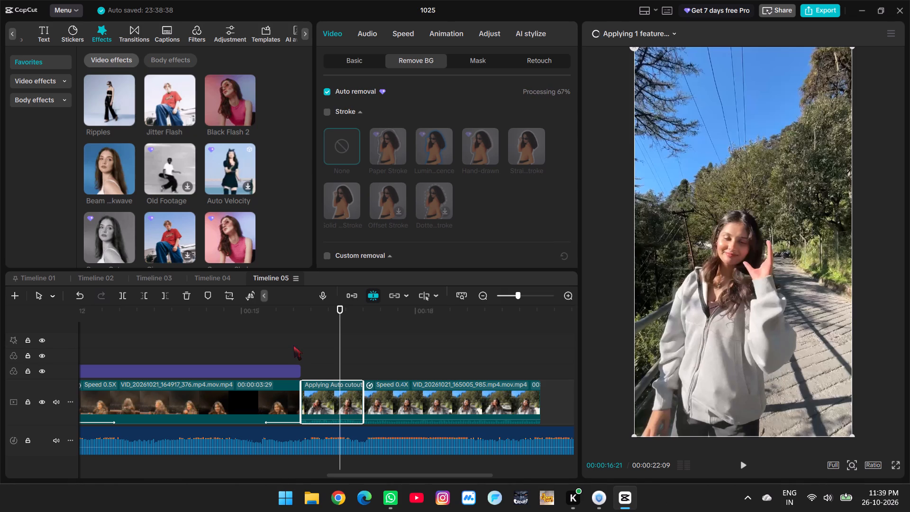
Play back the change from the night clip through the short outdoor part into the slowed clip to examine its timing.
{"action": "left_click", "coordinate": [293, 346]}
{"action": "key", "text": "space"}
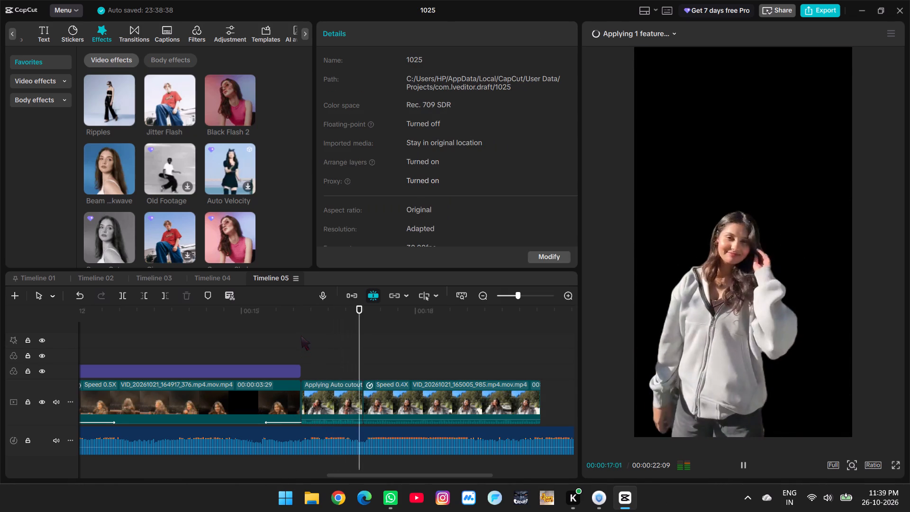
{"action": "key", "text": "space"}
{"action": "left_click", "coordinate": [362, 357]}
{"action": "key", "text": "space"}
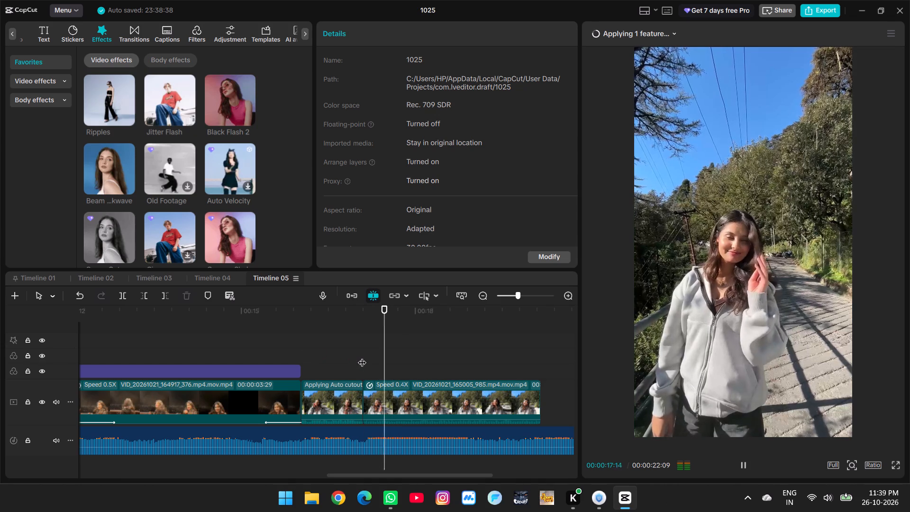
{"action": "key", "text": "space"}
{"action": "left_click", "coordinate": [296, 355]}
{"action": "left_click", "coordinate": [250, 335]}
{"action": "key", "text": "space"}
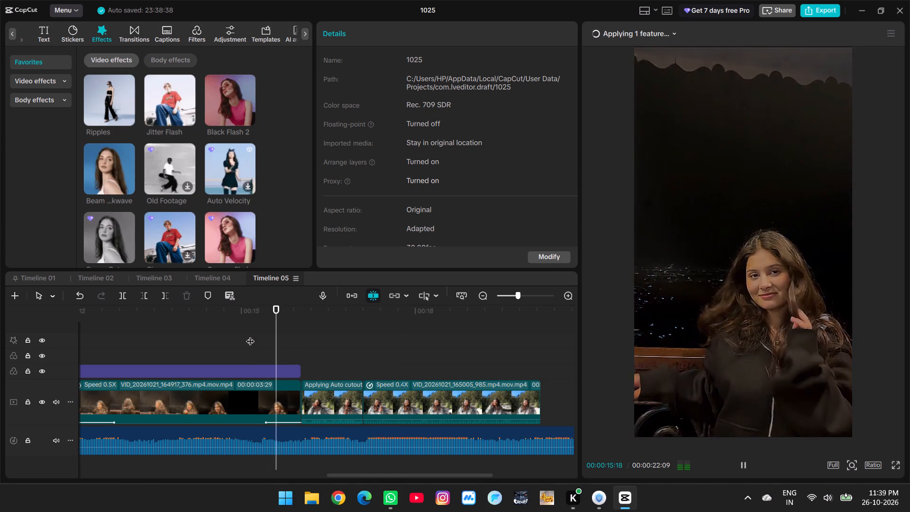
{"action": "key", "text": "space"}
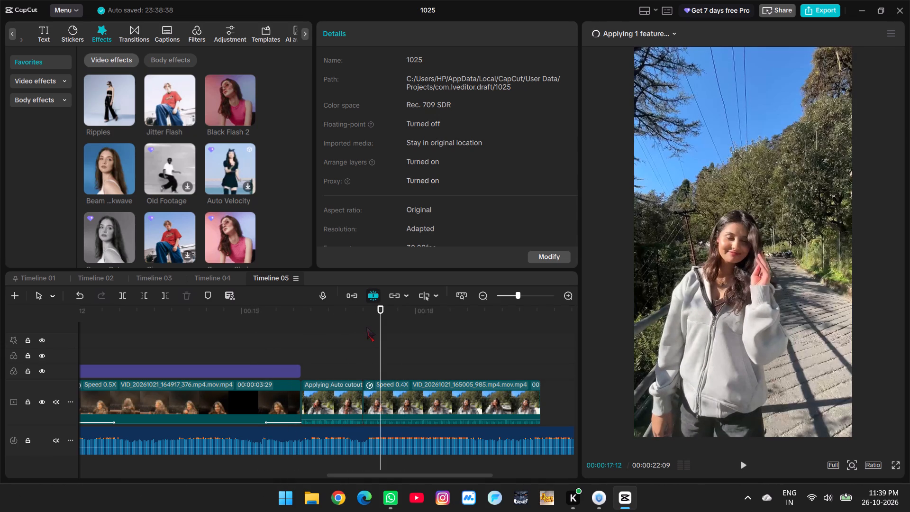
Add the favourite Old Footage effect over the short outdoor part, trimmed to start and end with that part.
{"action": "left_click", "coordinate": [325, 347]}
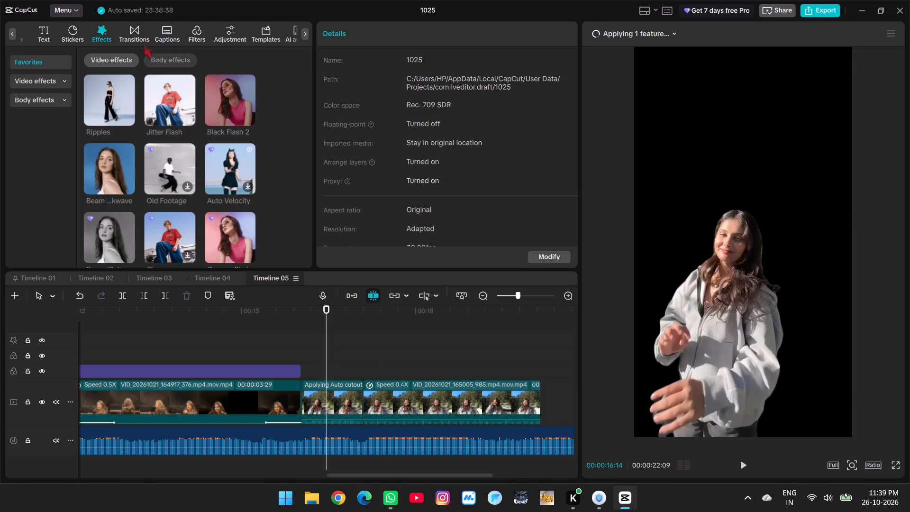
{"action": "left_click", "coordinate": [35, 78]}
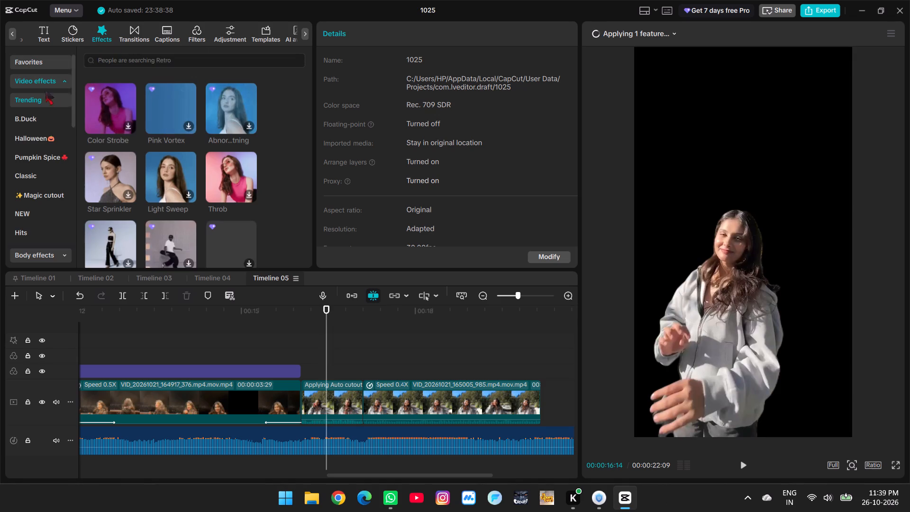
{"action": "left_click", "coordinate": [28, 63]}
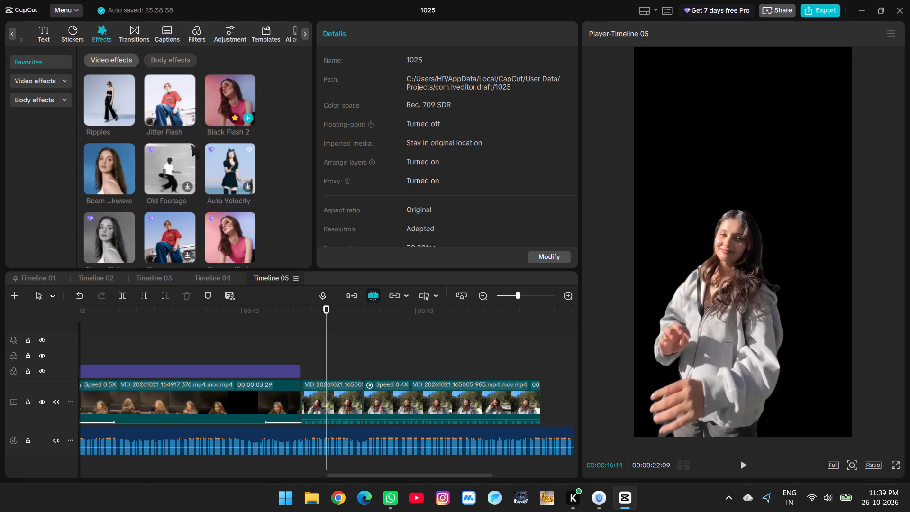
{"action": "scroll", "coordinate": [156, 170], "scroll_direction": "down", "scroll_amount": 1}
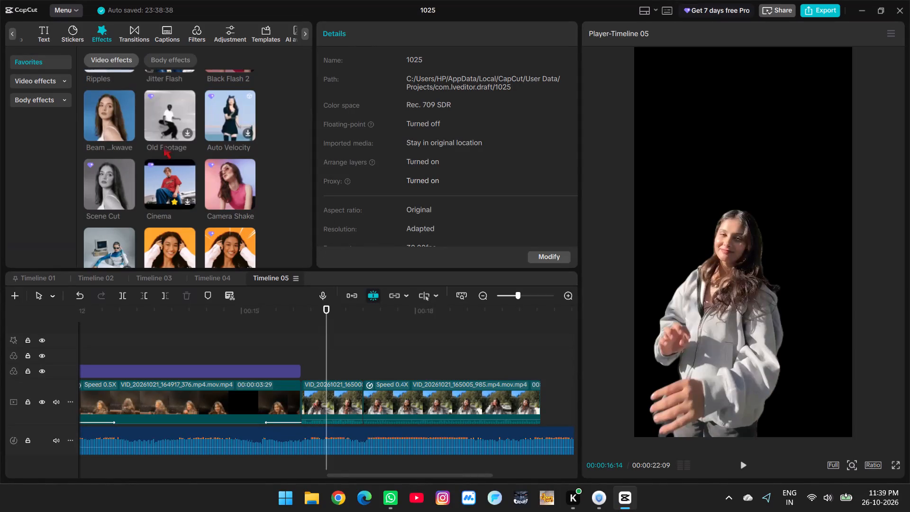
{"action": "left_click", "coordinate": [158, 118]}
{"action": "scroll", "coordinate": [159, 151], "scroll_direction": "down", "scroll_amount": 3, "text": "ctrl"}
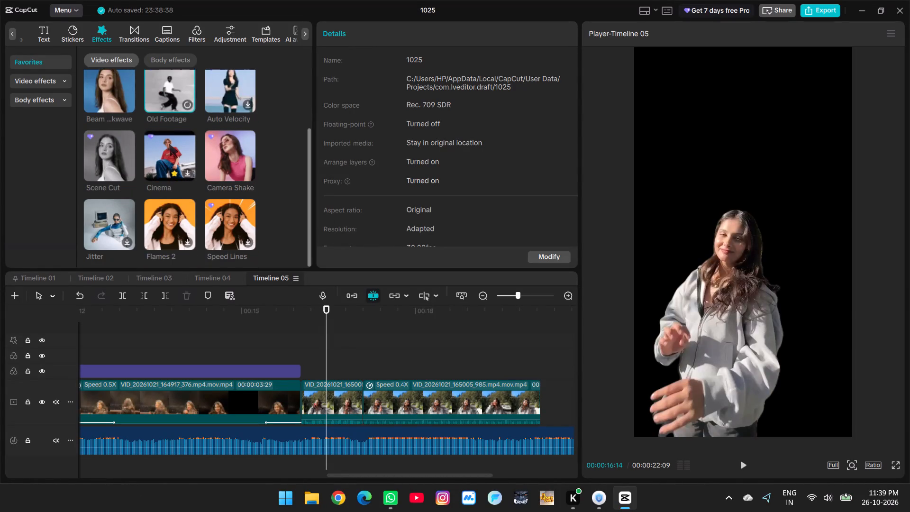
{"action": "scroll", "coordinate": [170, 144], "scroll_direction": "up", "scroll_amount": 1}
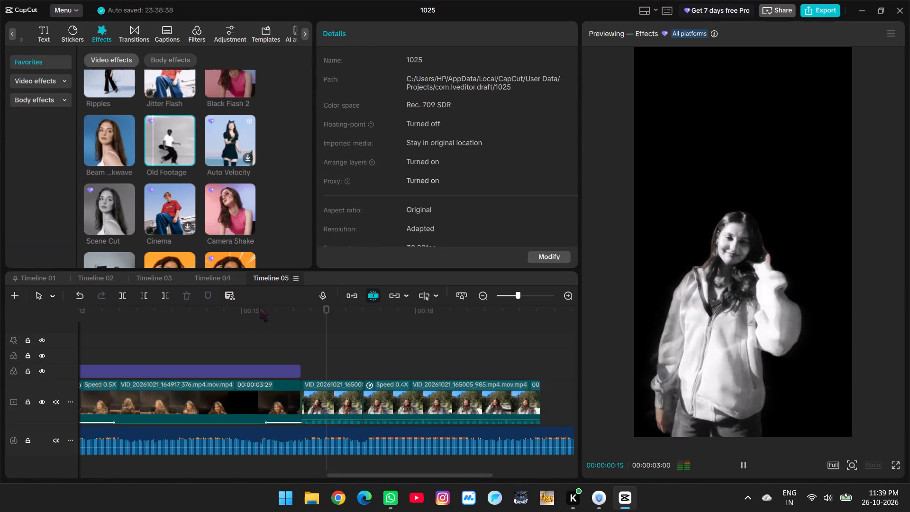
{"action": "key", "text": "space"}
{"action": "left_click_drag", "start_coordinate": [158, 132], "coordinate": [305, 373]}
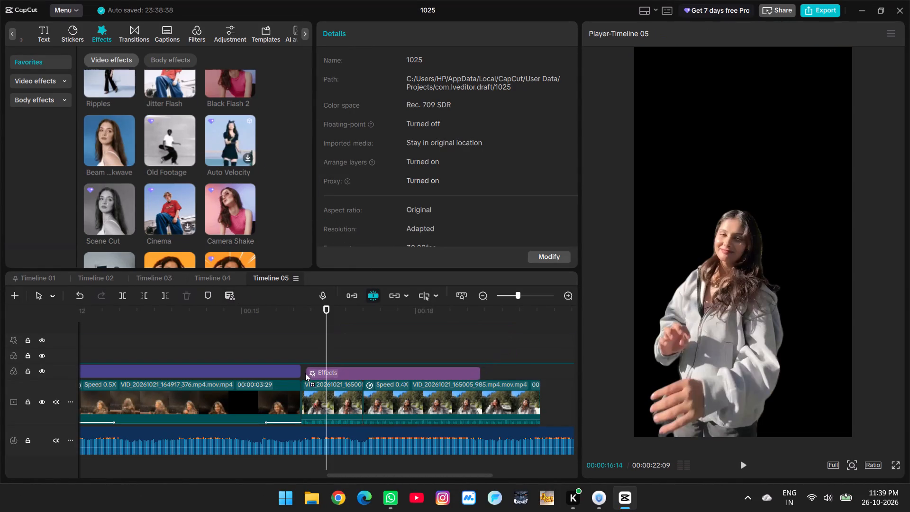
{"action": "left_click_drag", "start_coordinate": [305, 373], "coordinate": [301, 373]}
{"action": "left_click_drag", "start_coordinate": [476, 375], "coordinate": [389, 384]}
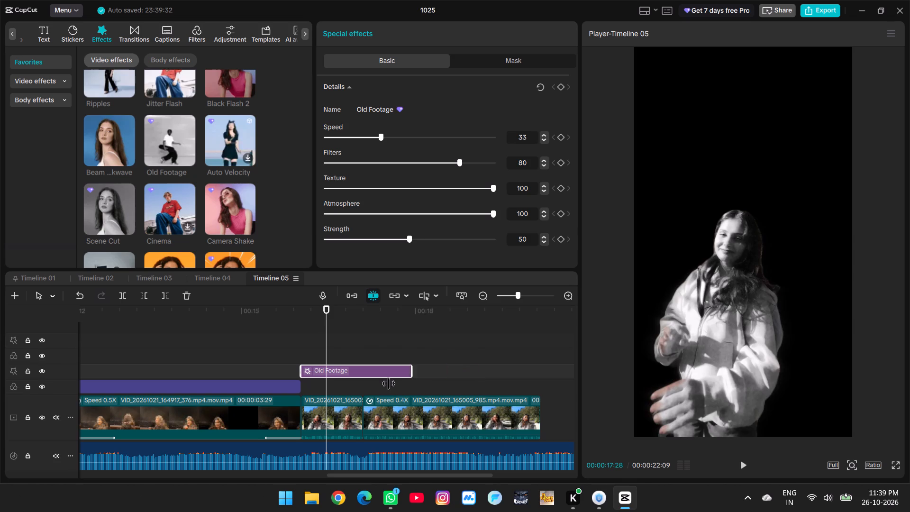
{"action": "left_click_drag", "start_coordinate": [389, 384], "coordinate": [362, 385]}
Copy the 4K filter from the night clip and place the copy from the start of the slowed 0.4x outdoor clip.
{"action": "left_click", "coordinate": [237, 391]}
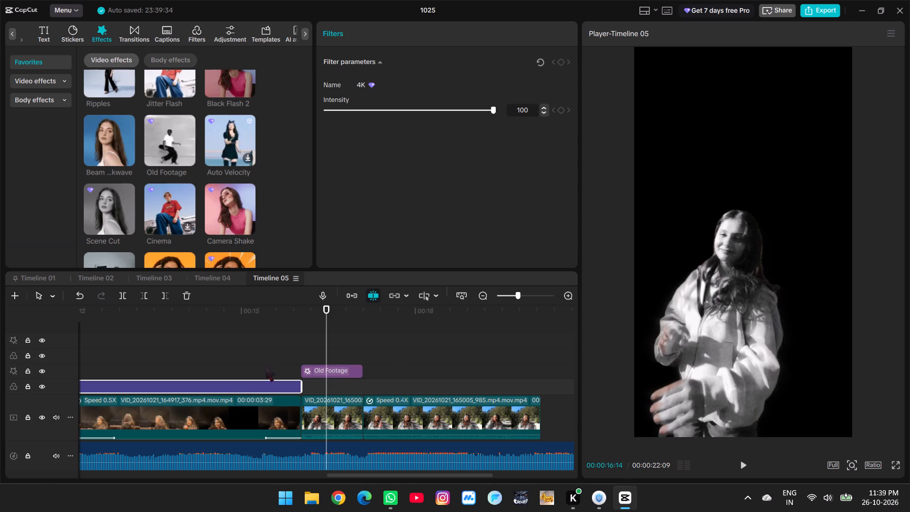
{"action": "key", "text": "ctrl+c"}
{"action": "key", "text": "ctrl+v"}
{"action": "left_click_drag", "start_coordinate": [383, 385], "coordinate": [422, 388]}
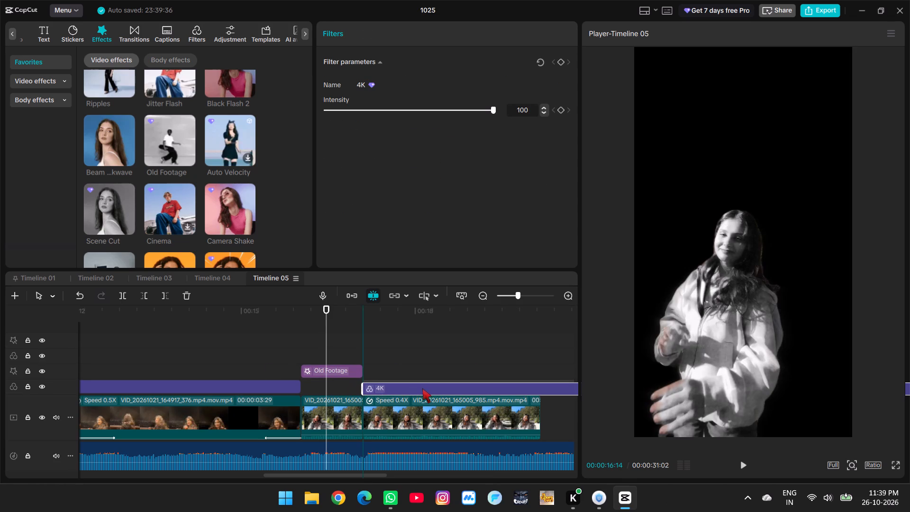
{"action": "left_click_drag", "start_coordinate": [422, 388], "coordinate": [422, 388]}
Play back the short outdoor part and the slowed clip to examine the Old Footage effect and the 4K filter.
{"action": "left_click", "coordinate": [304, 361]}
{"action": "left_click", "coordinate": [293, 357]}
{"action": "key", "text": "space"}
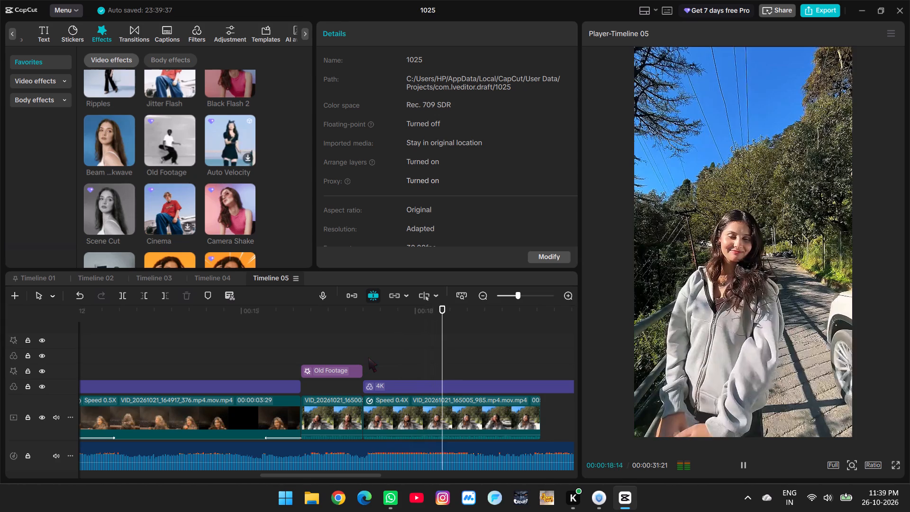
{"action": "key", "text": "space"}
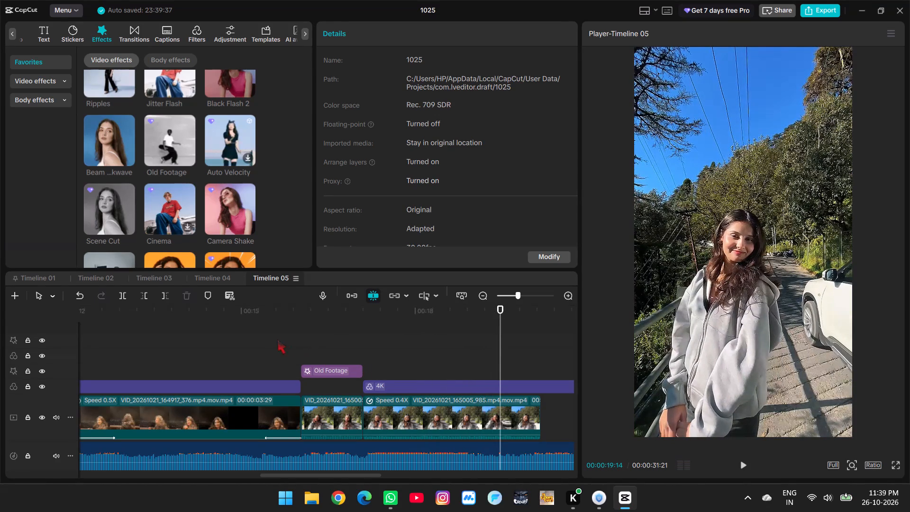
{"action": "left_click_drag", "start_coordinate": [277, 339], "coordinate": [291, 341]}
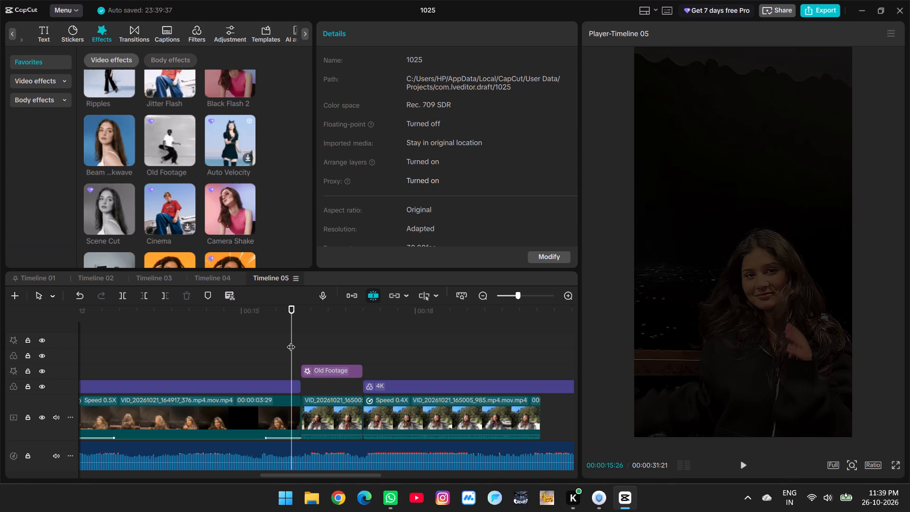
{"action": "left_click", "coordinate": [381, 355]}
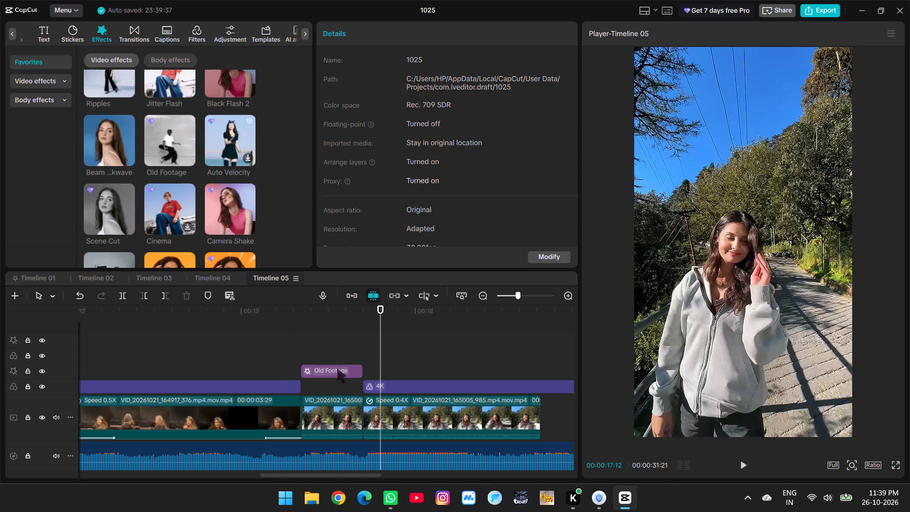
{"action": "left_click", "coordinate": [307, 344]}
{"action": "key", "text": "space"}
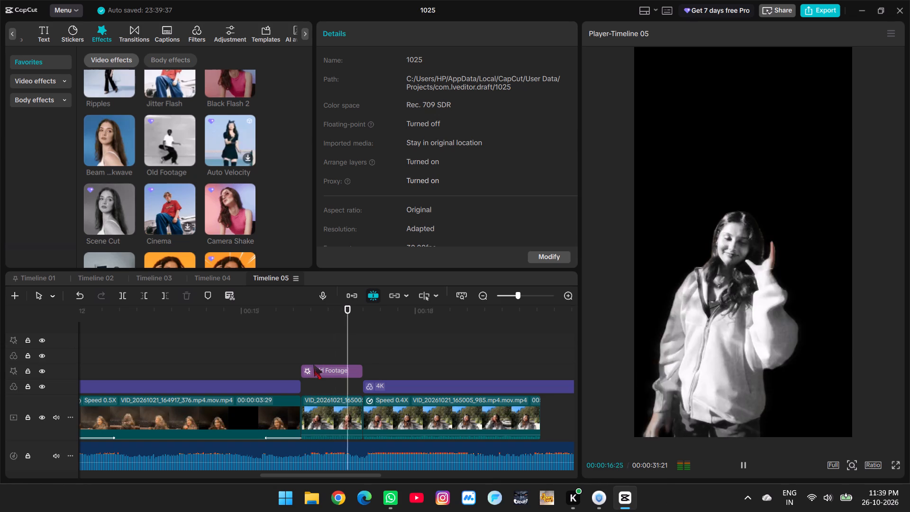
{"action": "key", "text": "space"}
{"action": "left_click", "coordinate": [299, 354]}
{"action": "key", "text": "space"}
{"action": "key", "text": "space"}
Turn off automatic background removal on the short outdoor part and play back the passage into the slowed clip.
{"action": "left_click", "coordinate": [342, 416]}
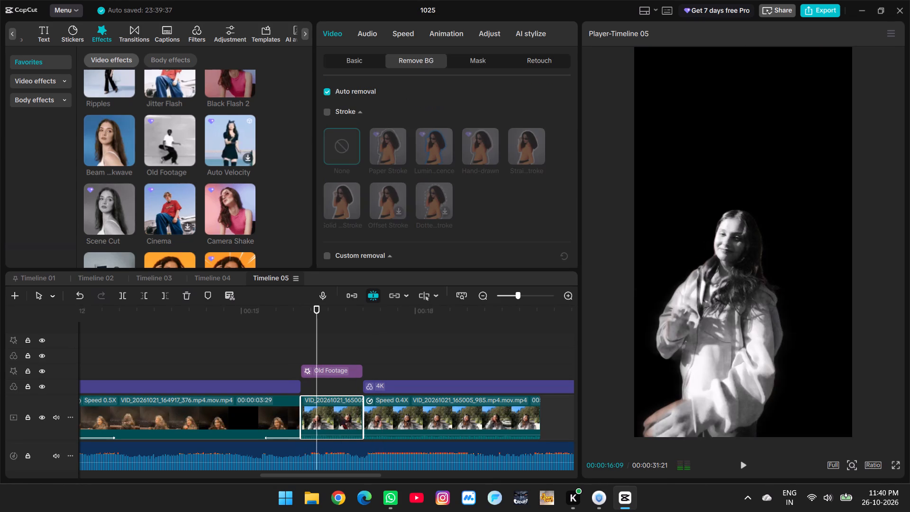
{"action": "left_click", "coordinate": [327, 92]}
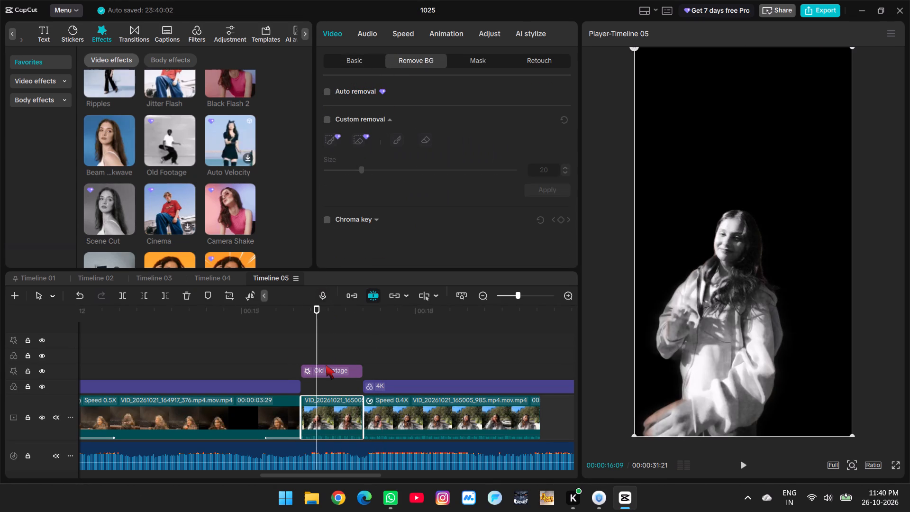
{"action": "left_click", "coordinate": [306, 348]}
{"action": "key", "text": "space"}
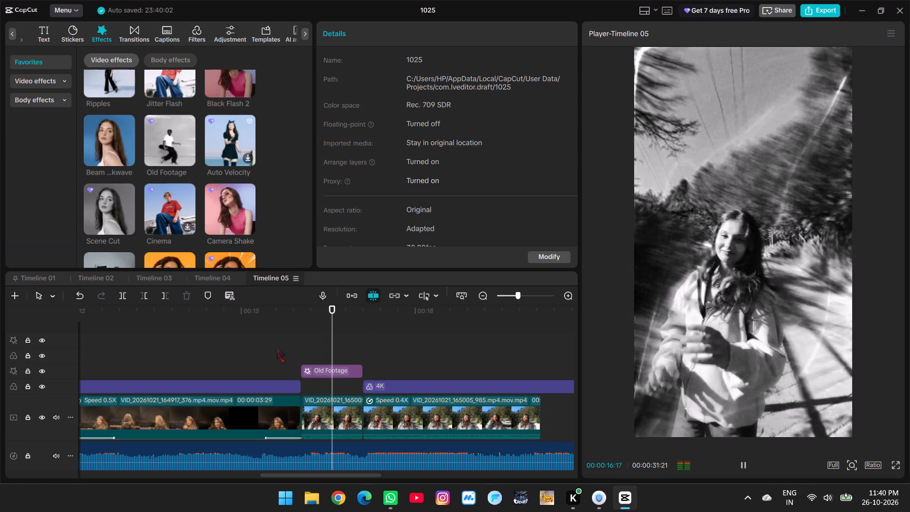
{"action": "key", "text": "space"}
{"action": "key", "text": "space"}
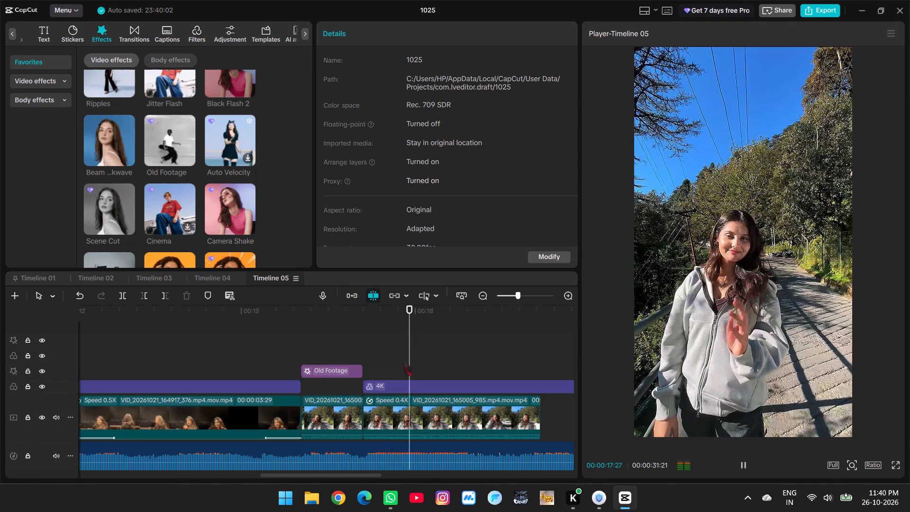
{"action": "key", "text": "space"}
Add the Beam Shockwave effect directly after Old Footage, over the slowed outdoor clip, and preview the change.
{"action": "scroll", "coordinate": [188, 347], "scroll_direction": "down", "scroll_amount": 5, "text": "ctrl"}
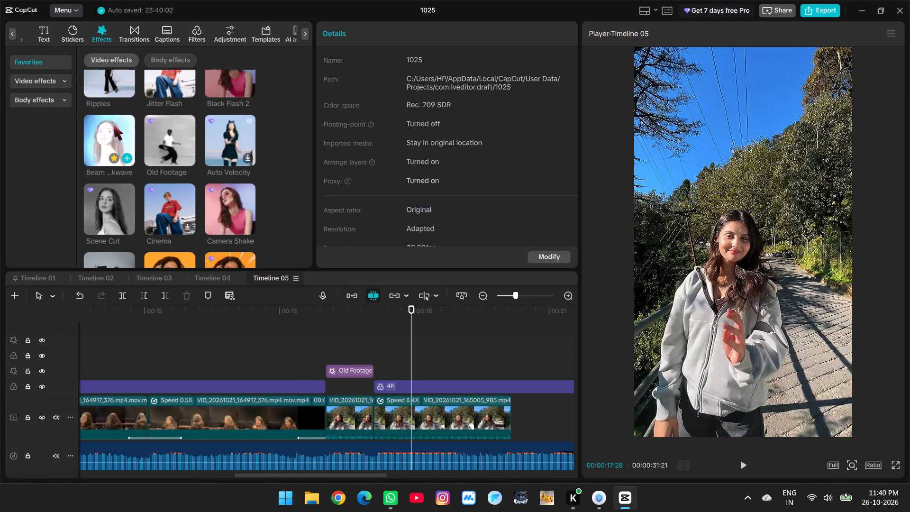
{"action": "left_click", "coordinate": [114, 128]}
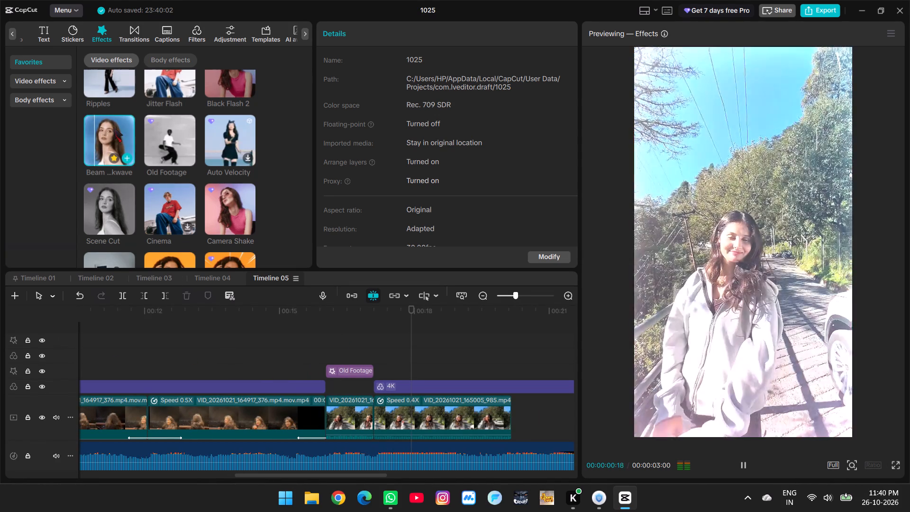
{"action": "key", "text": "space"}
{"action": "left_click_drag", "start_coordinate": [114, 128], "coordinate": [372, 369]}
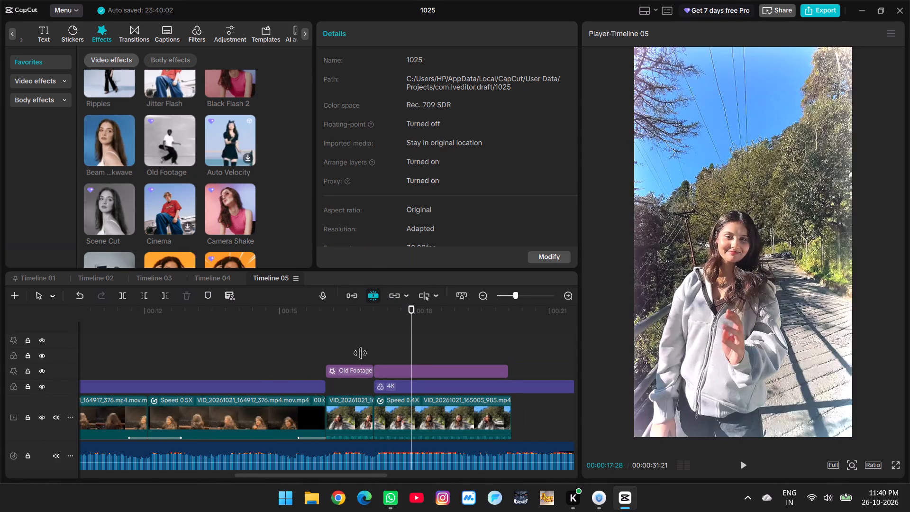
{"action": "left_click", "coordinate": [360, 353]}
{"action": "key", "text": "space"}
{"action": "key", "text": "space"}
Move Beam Shockwave to a separate track above, starting about 0.2 s before the slowed clip, and play back the result.
{"action": "left_click_drag", "start_coordinate": [400, 373], "coordinate": [399, 372]}
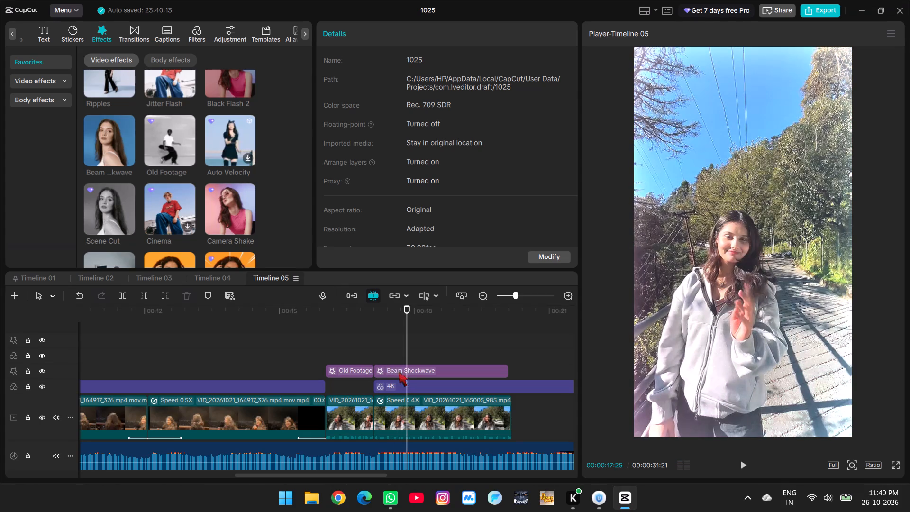
{"action": "left_click_drag", "start_coordinate": [399, 372], "coordinate": [390, 357]}
{"action": "left_click", "coordinate": [360, 347]}
{"action": "key", "text": "space"}
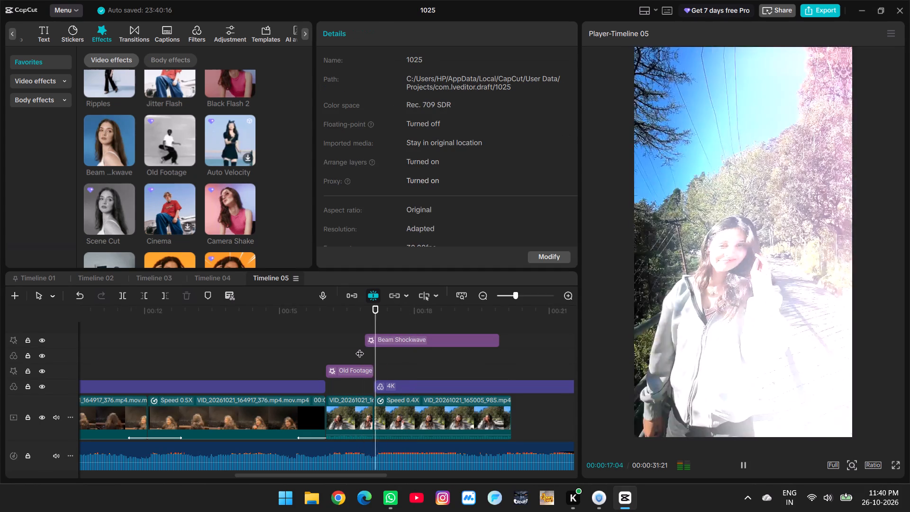
{"action": "left_click", "coordinate": [339, 347]}
{"action": "key", "text": "space"}
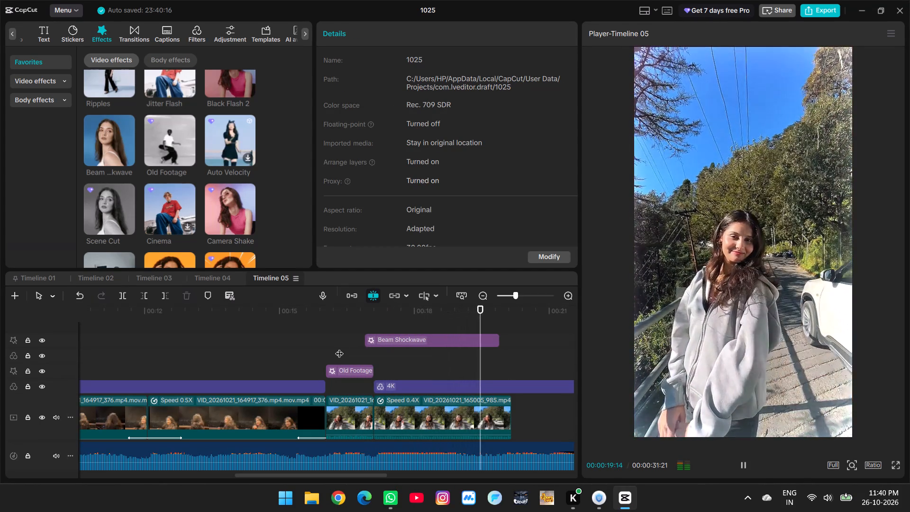
{"action": "key", "text": "space"}
{"action": "key", "text": "space"}
{"action": "key", "text": "space"}
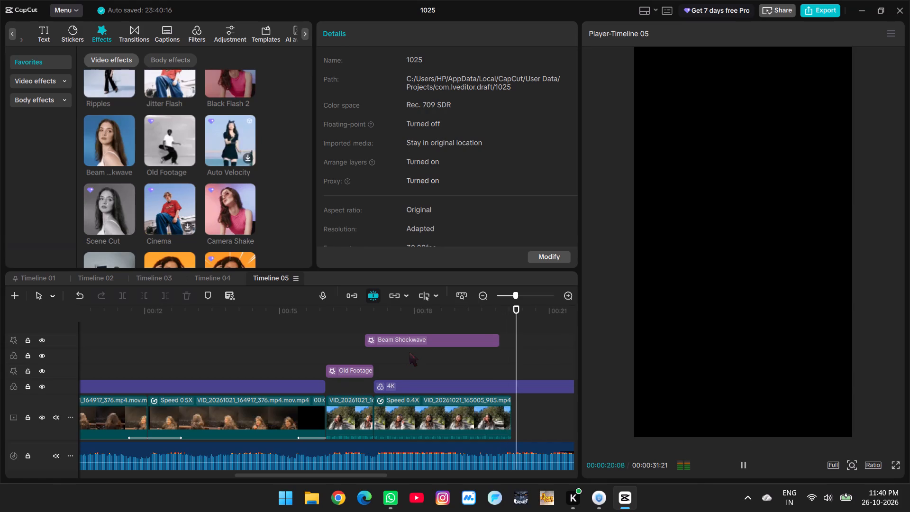
Shorten the Beam Shockwave effect to about 0.8 s from its end and play back the change into the slowed clip.
{"action": "left_click", "coordinate": [409, 352]}
{"action": "left_click_drag", "start_coordinate": [409, 352], "coordinate": [398, 354]}
{"action": "left_click", "coordinate": [412, 338]}
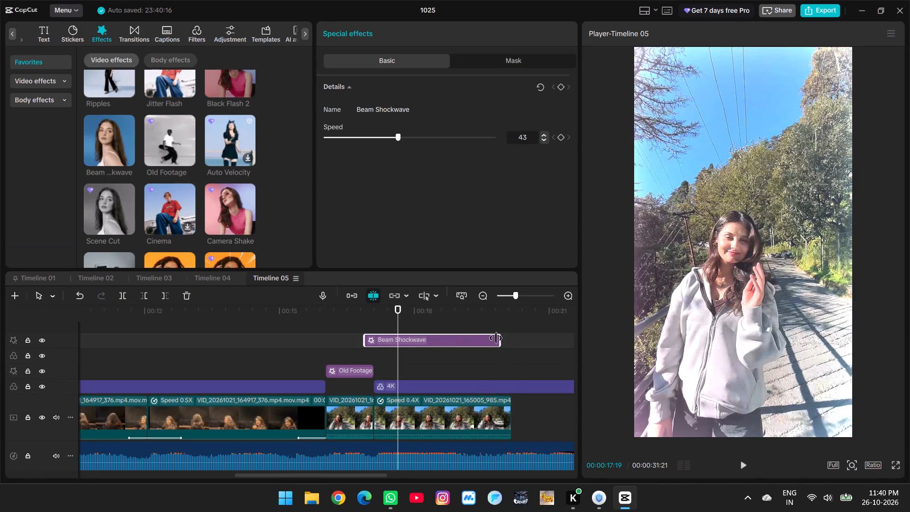
{"action": "left_click_drag", "start_coordinate": [499, 339], "coordinate": [402, 349]}
{"action": "left_click", "coordinate": [336, 352]}
{"action": "key", "text": "space"}
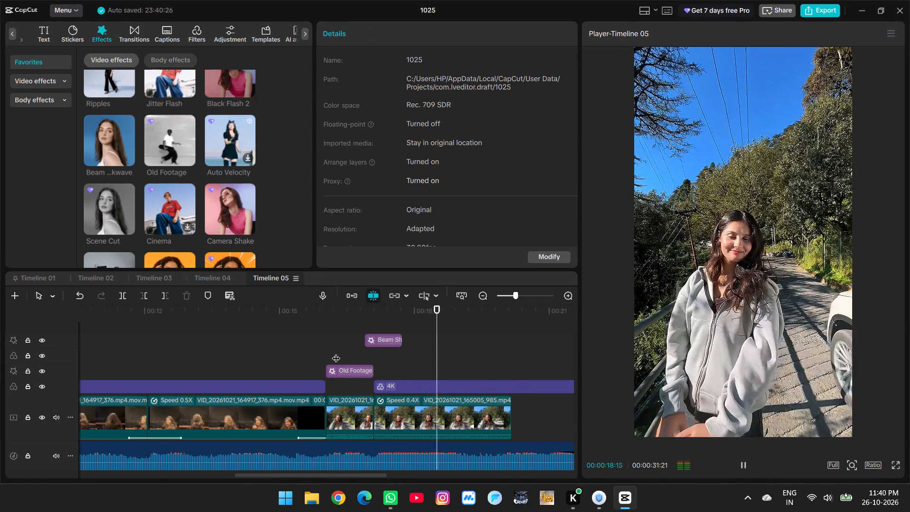
{"action": "key", "text": "space"}
{"action": "left_click", "coordinate": [366, 353]}
{"action": "key", "text": "space"}
{"action": "key", "text": "space"}
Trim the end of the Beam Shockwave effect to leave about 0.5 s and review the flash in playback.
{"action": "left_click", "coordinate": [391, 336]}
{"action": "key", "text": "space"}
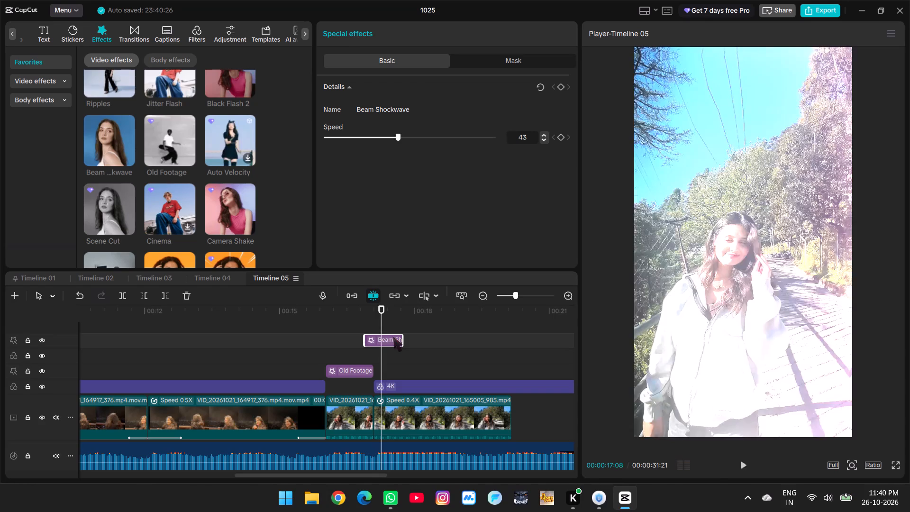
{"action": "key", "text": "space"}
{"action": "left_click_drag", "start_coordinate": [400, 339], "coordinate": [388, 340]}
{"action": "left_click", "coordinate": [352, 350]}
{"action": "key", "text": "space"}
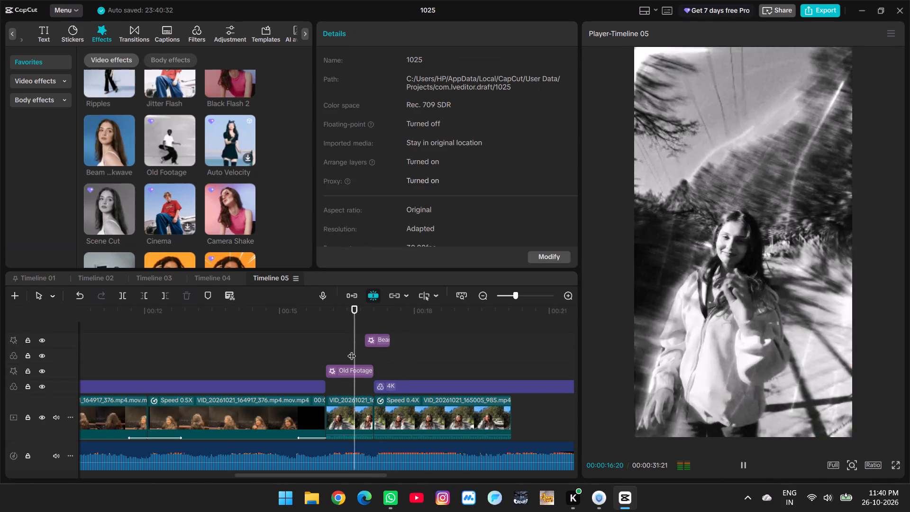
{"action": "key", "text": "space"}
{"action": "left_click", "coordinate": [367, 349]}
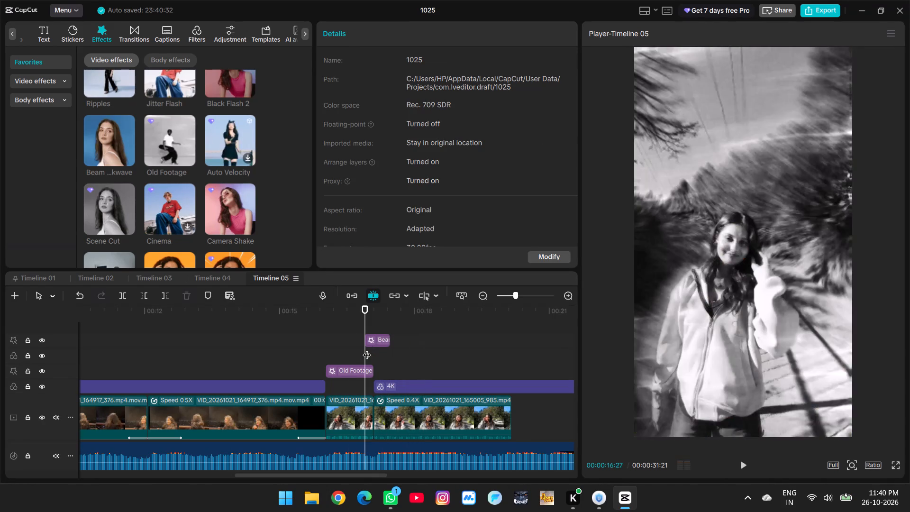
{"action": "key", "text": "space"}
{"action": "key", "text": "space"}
Extend the end of the Beam Shockwave effect so that it lasts about 0.9 s.
{"action": "left_click", "coordinate": [377, 341]}
{"action": "left_click_drag", "start_coordinate": [390, 341], "coordinate": [405, 343]}
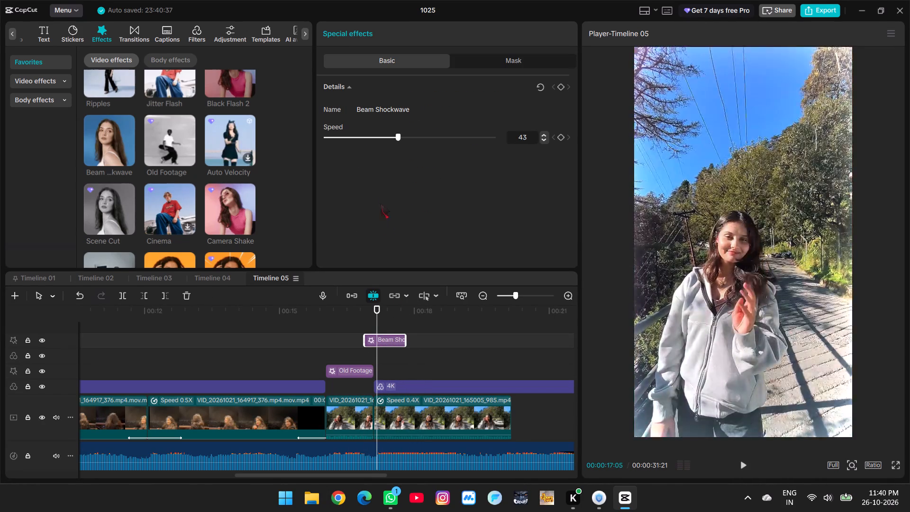
Raise the Beam Shockwave effect's speed to its maximum and play back the flash at the cut.
{"action": "left_click_drag", "start_coordinate": [403, 140], "coordinate": [471, 136]}
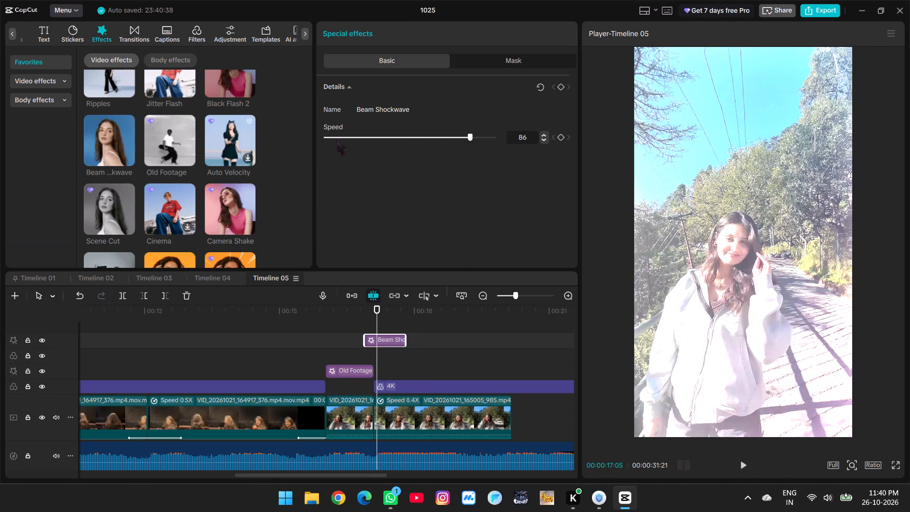
{"action": "left_click", "coordinate": [331, 140]}
{"action": "left_click_drag", "start_coordinate": [330, 140], "coordinate": [499, 142]}
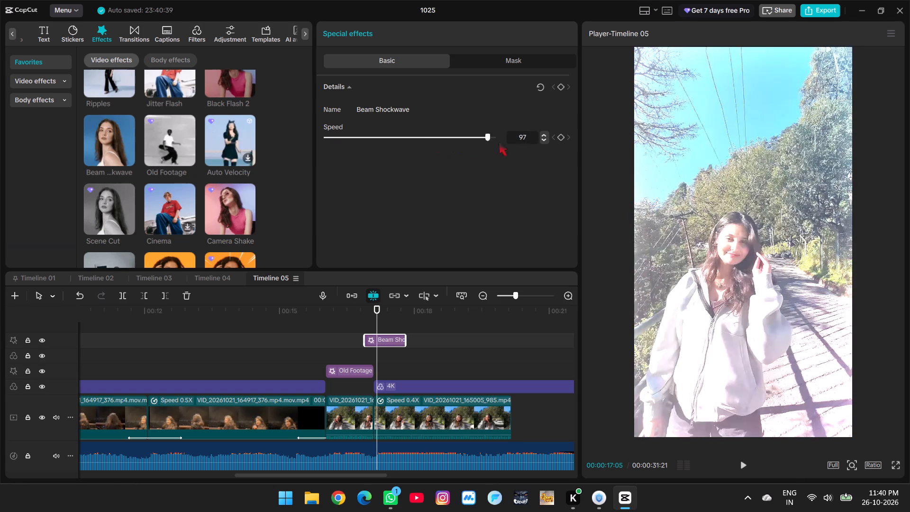
{"action": "left_click_drag", "start_coordinate": [499, 142], "coordinate": [510, 142]}
{"action": "left_click", "coordinate": [358, 338]}
{"action": "key", "text": "space"}
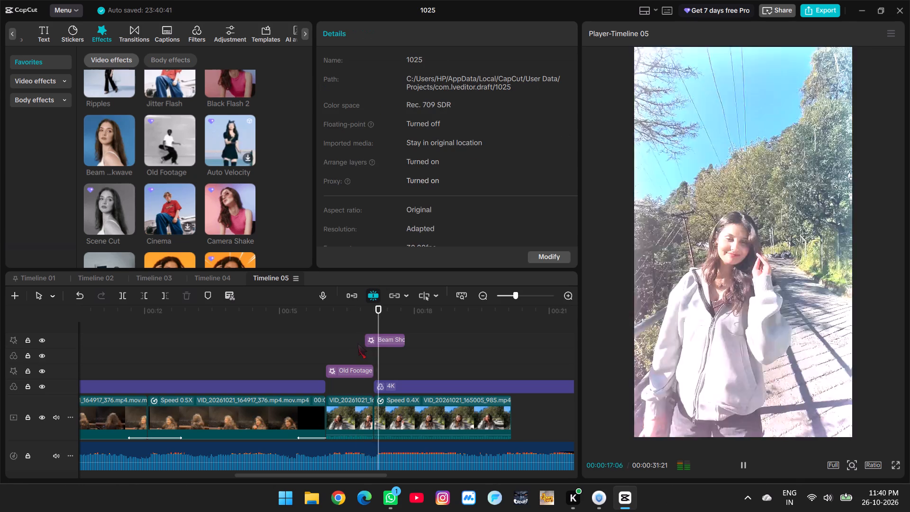
Play back the Beam Shockwave flash across the cut from the Old Footage section into the slowed clip.
{"action": "left_click", "coordinate": [346, 353]}
{"action": "key", "text": "space"}
{"action": "key", "text": "space"}
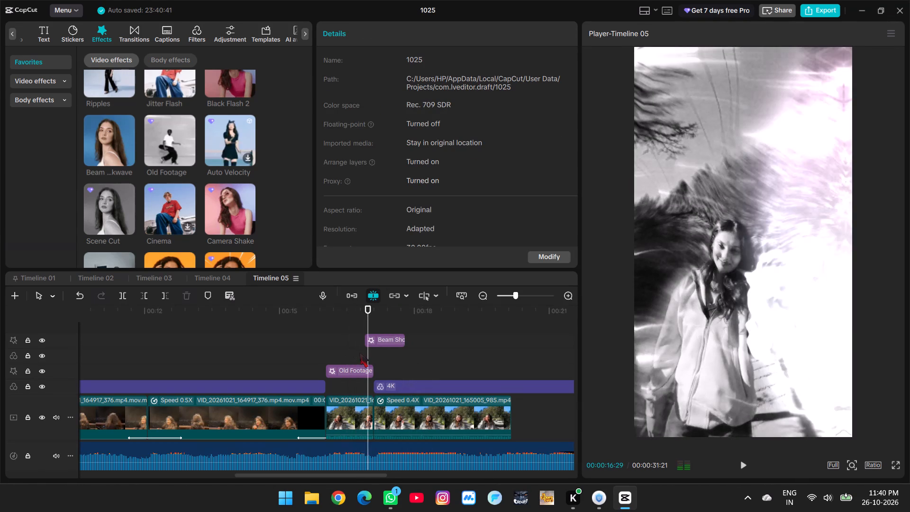
{"action": "key", "text": "space"}
{"action": "key", "text": "space"}
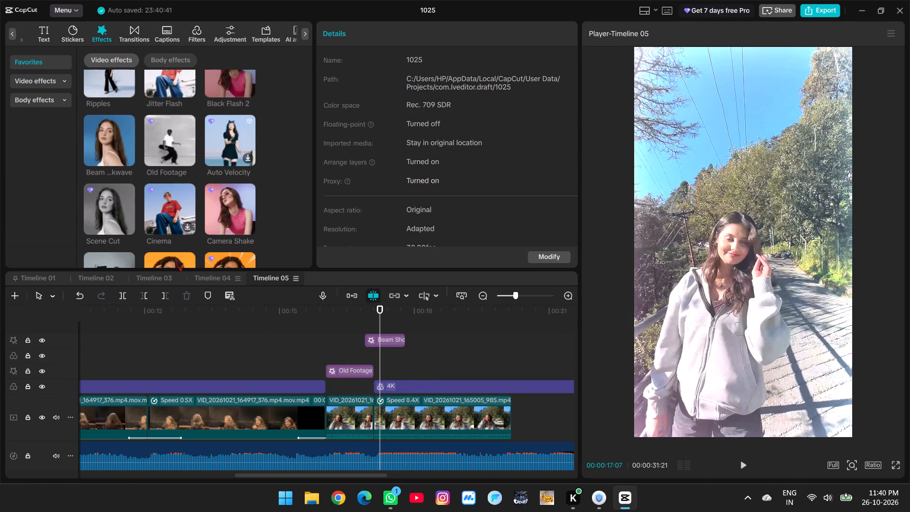
Add the Ripples effect below Beam Shockwave, shift it to start just before the 0.4X clip, and play back the cut.
{"action": "left_click", "coordinate": [109, 83]}
{"action": "left_click_drag", "start_coordinate": [109, 83], "coordinate": [263, 285]}
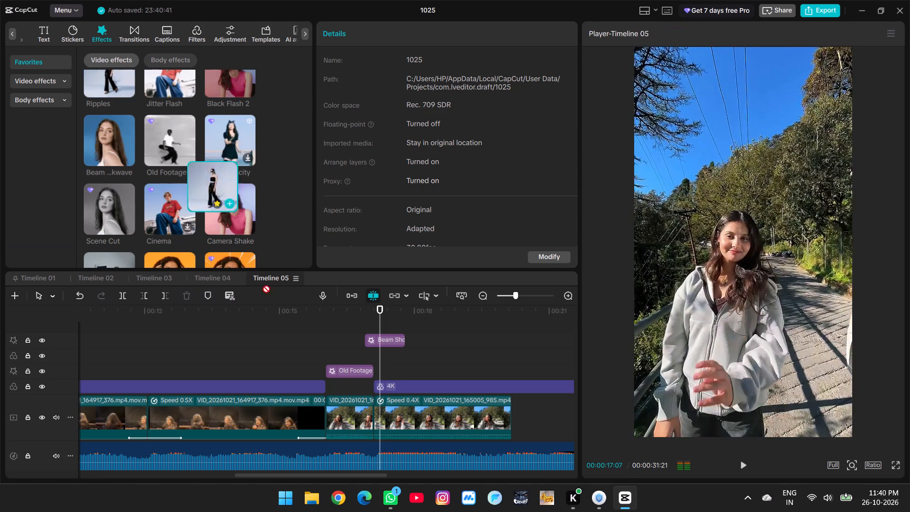
{"action": "left_click_drag", "start_coordinate": [263, 285], "coordinate": [359, 355]}
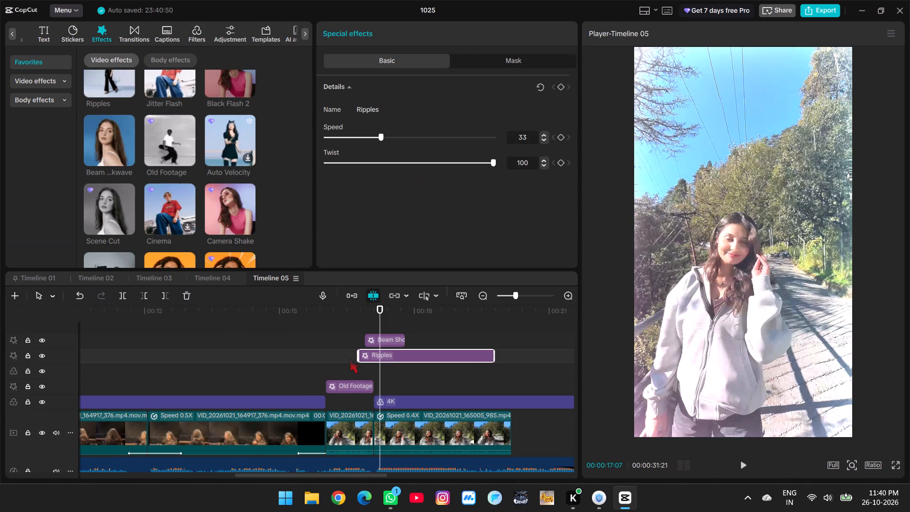
{"action": "left_click", "coordinate": [345, 370]}
{"action": "key", "text": "space"}
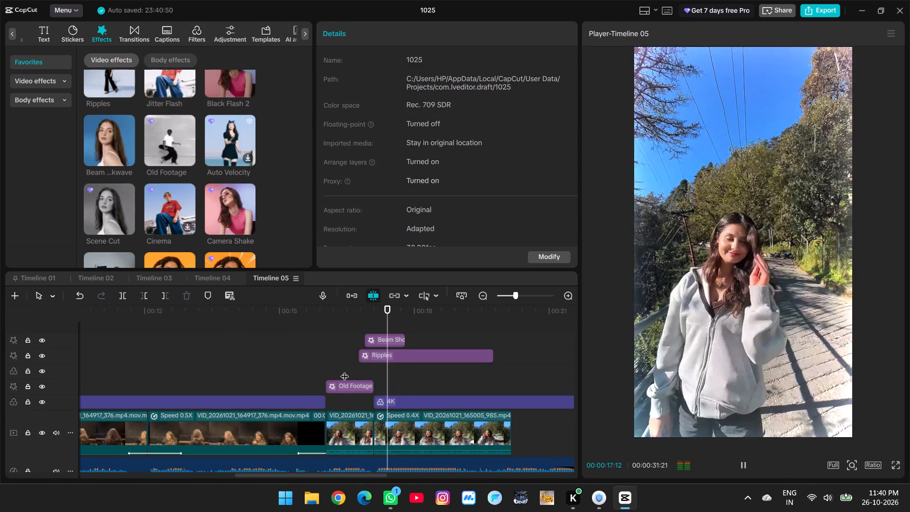
{"action": "key", "text": "space"}
{"action": "left_click_drag", "start_coordinate": [381, 356], "coordinate": [391, 354]}
{"action": "left_click", "coordinate": [359, 367]}
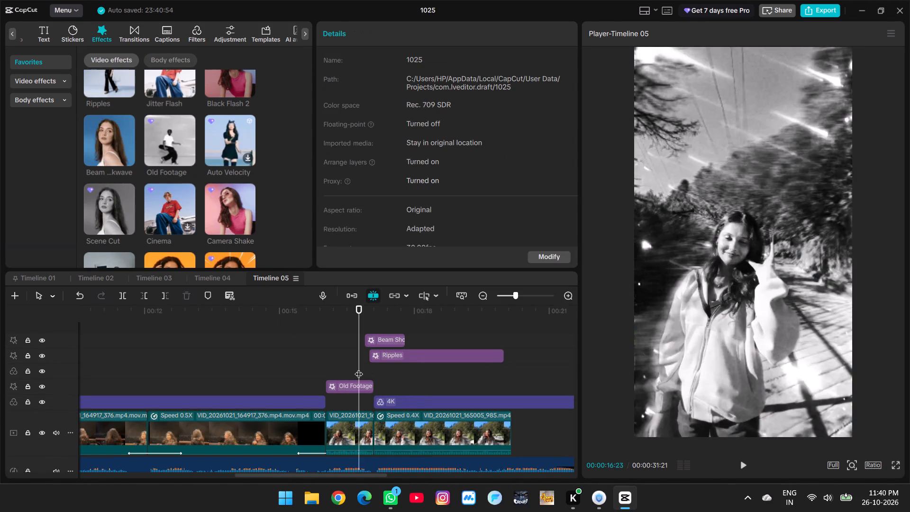
{"action": "key", "text": "space"}
{"action": "key", "text": "space"}
Set the new Ripples effect's speed to 61 and twist to 33, and play back the cut.
{"action": "left_click", "coordinate": [384, 356]}
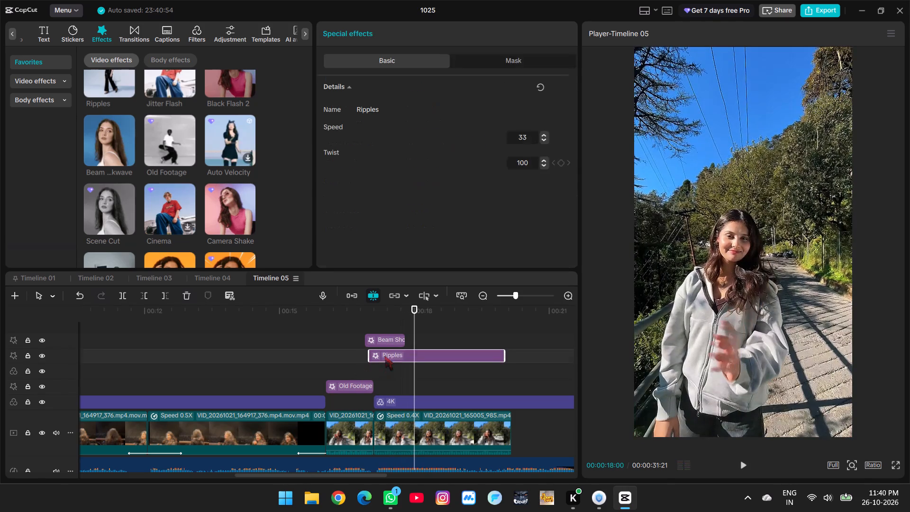
{"action": "left_click", "coordinate": [427, 134]}
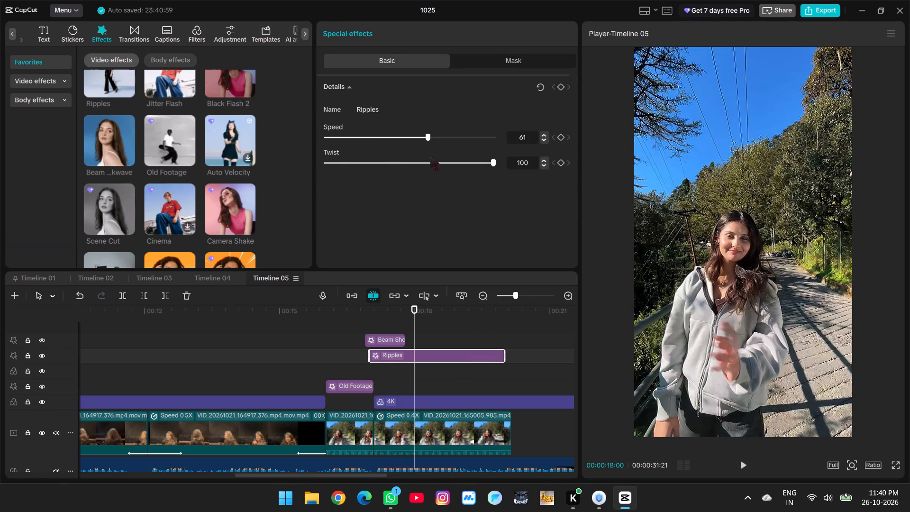
{"action": "left_click", "coordinate": [381, 157]}
{"action": "left_click", "coordinate": [358, 366]}
{"action": "key", "text": "space"}
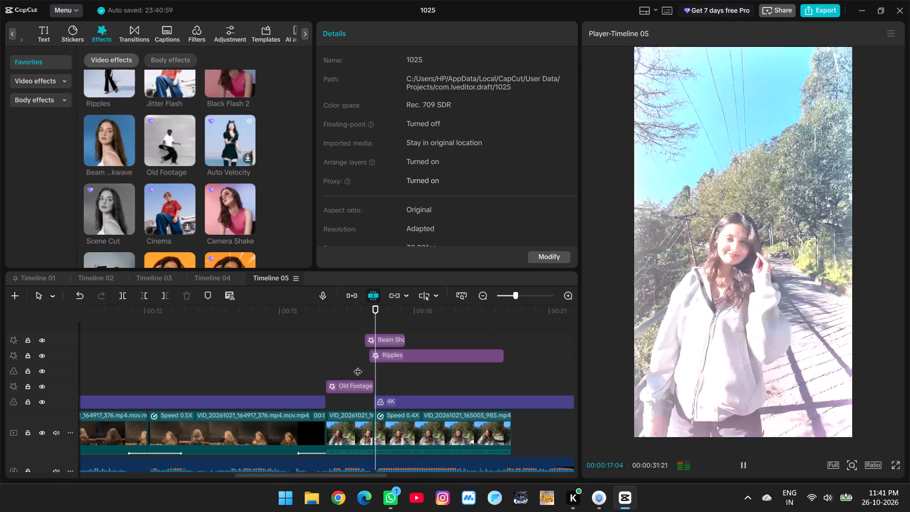
{"action": "key", "text": "space"}
{"action": "left_click", "coordinate": [358, 366]}
{"action": "key", "text": "space"}
{"action": "key", "text": "space"}
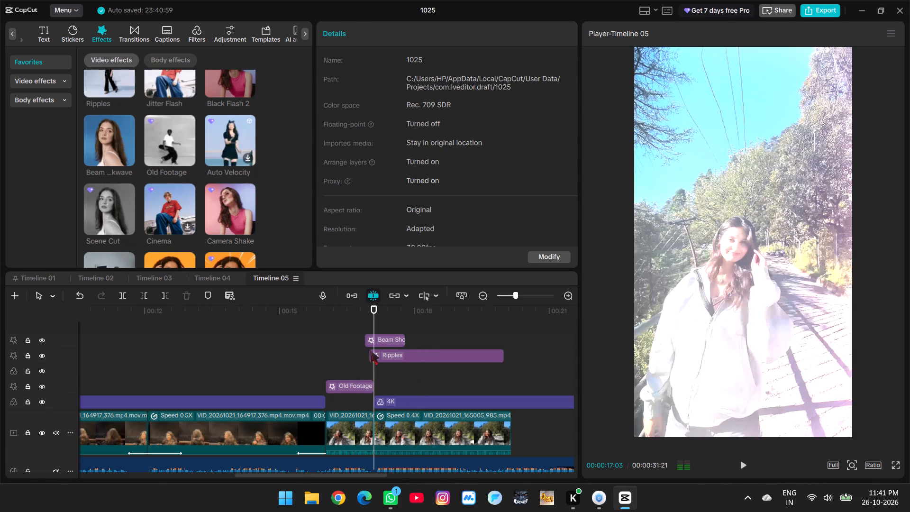
Hide the track holding the Beam Shockwave effect and play back the cut without it.
{"action": "left_click", "coordinate": [42, 338]}
{"action": "left_click", "coordinate": [311, 369]}
{"action": "key", "text": "space"}
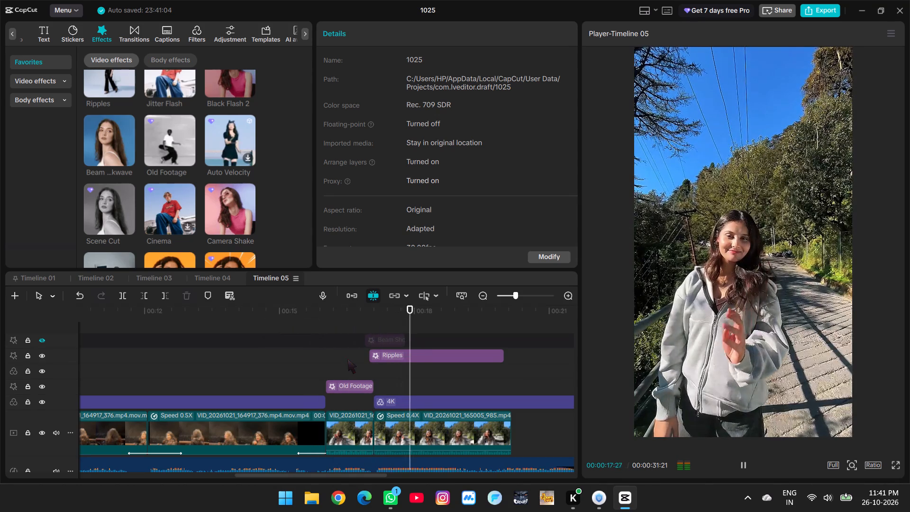
{"action": "key", "text": "space"}
Set the twist of the Ripples effect over the 0.4X outdoor clip to 61.
{"action": "left_click", "coordinate": [392, 374]}
{"action": "left_click_drag", "start_coordinate": [392, 374], "coordinate": [380, 371]}
{"action": "left_click", "coordinate": [382, 358]}
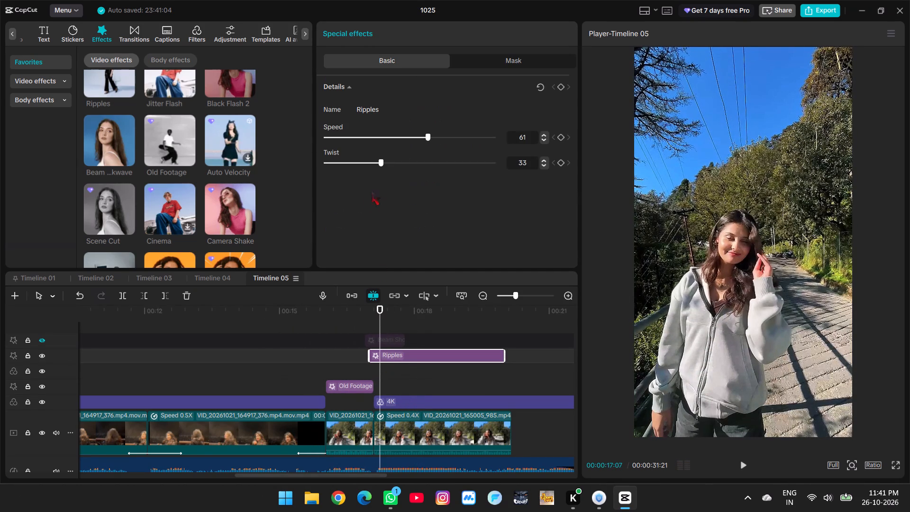
{"action": "left_click", "coordinate": [396, 164]}
{"action": "left_click_drag", "start_coordinate": [404, 164], "coordinate": [429, 168]}
Apply the Slight Flash light in-animation to the 0.4X outdoor clip and play back the cut.
{"action": "left_click", "coordinate": [390, 431]}
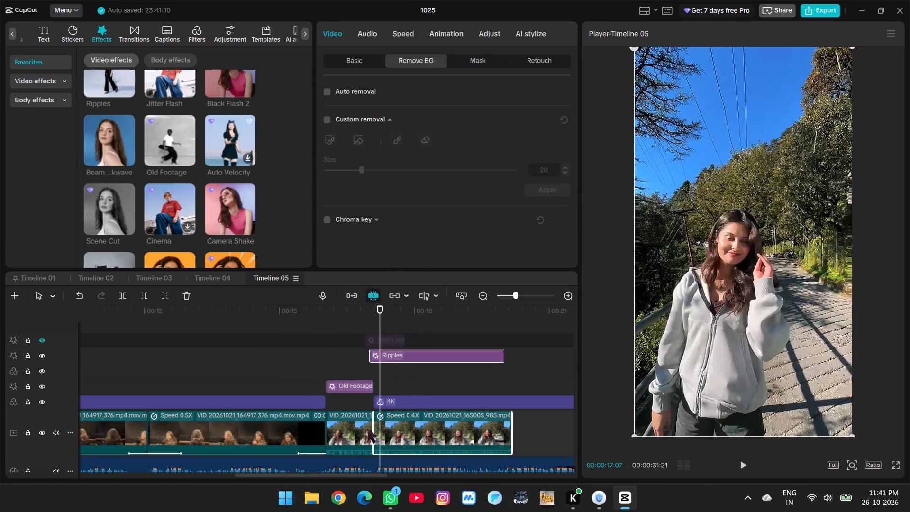
{"action": "left_click", "coordinate": [454, 31]}
{"action": "left_click", "coordinate": [382, 57]}
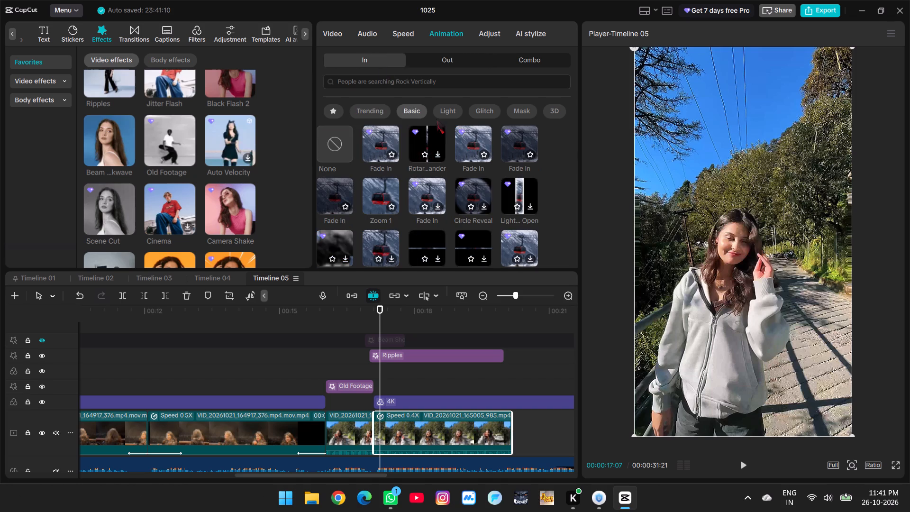
{"action": "left_click", "coordinate": [440, 110]}
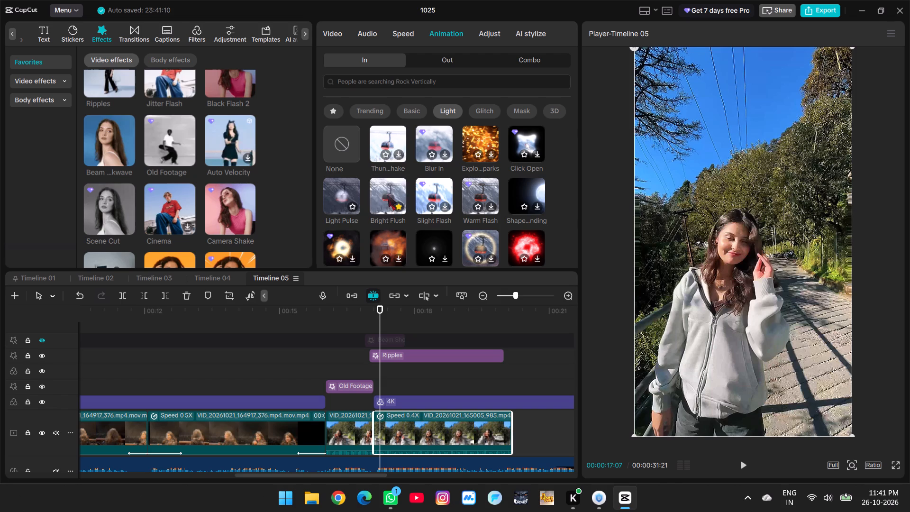
{"action": "left_click", "coordinate": [433, 193]}
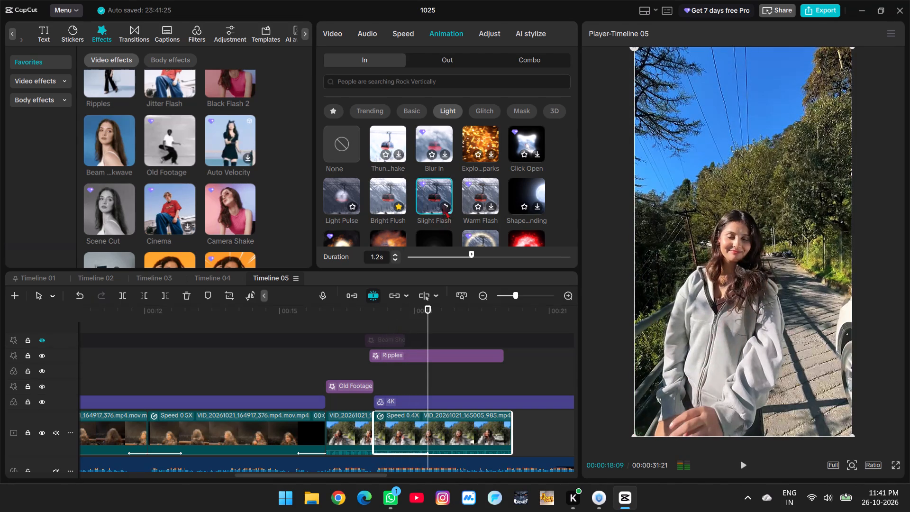
{"action": "left_click", "coordinate": [352, 362]}
{"action": "key", "text": "space"}
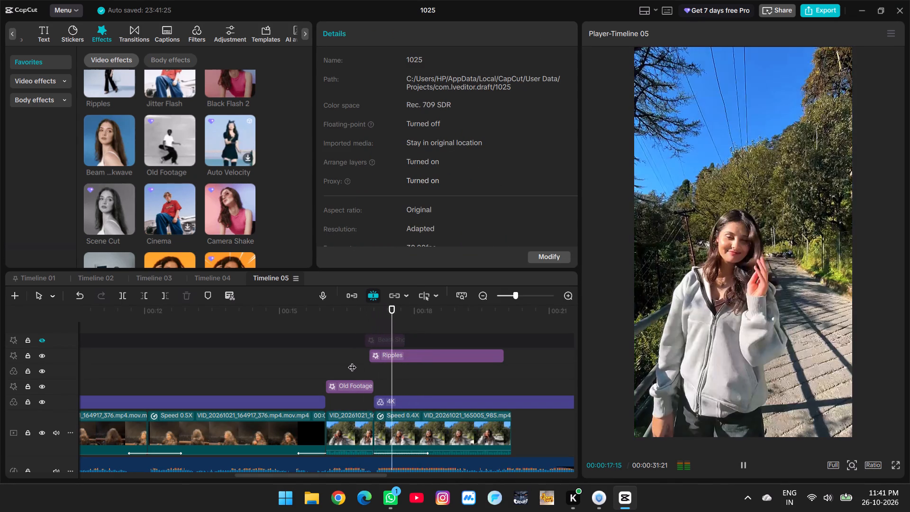
{"action": "key", "text": "space"}
Hide the track holding the Ripples effect over the outdoor clip and play back the cut.
{"action": "left_click", "coordinate": [380, 355]}
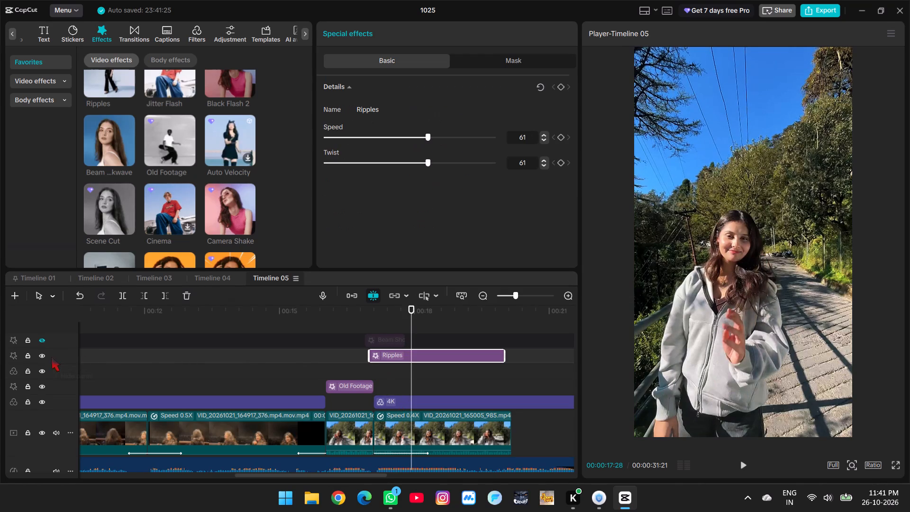
{"action": "left_click", "coordinate": [49, 356]}
{"action": "left_click", "coordinate": [40, 355]}
{"action": "left_click", "coordinate": [347, 359]}
{"action": "key", "text": "space"}
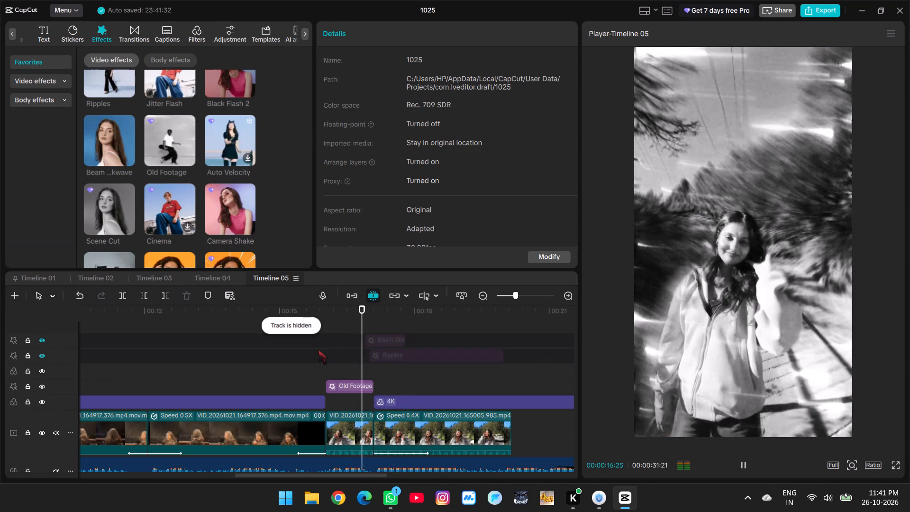
{"action": "key", "text": "space"}
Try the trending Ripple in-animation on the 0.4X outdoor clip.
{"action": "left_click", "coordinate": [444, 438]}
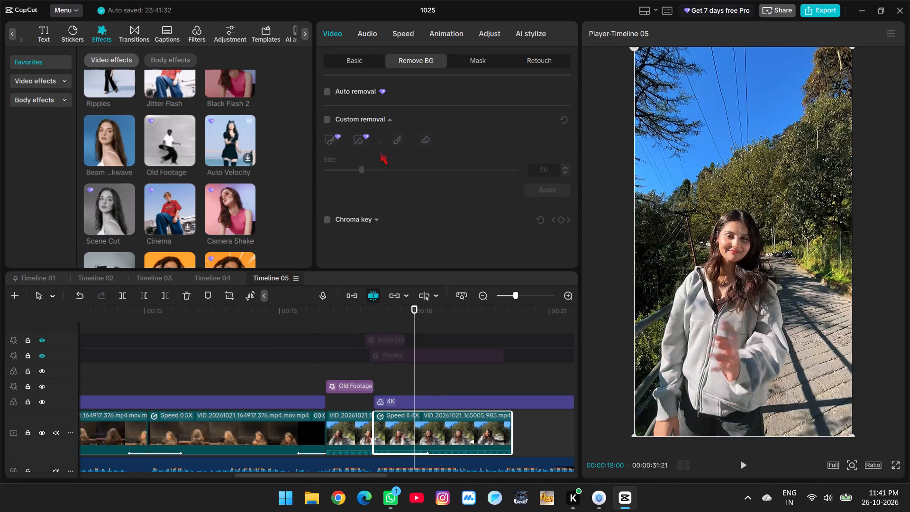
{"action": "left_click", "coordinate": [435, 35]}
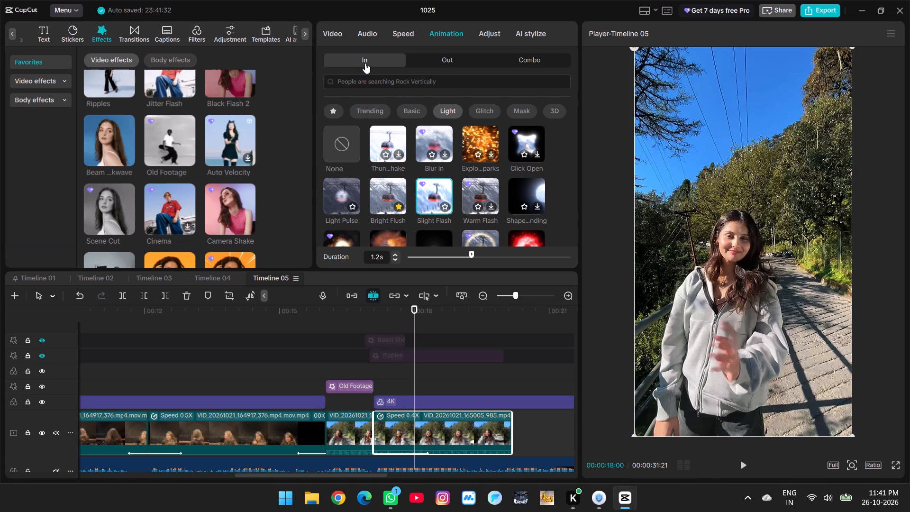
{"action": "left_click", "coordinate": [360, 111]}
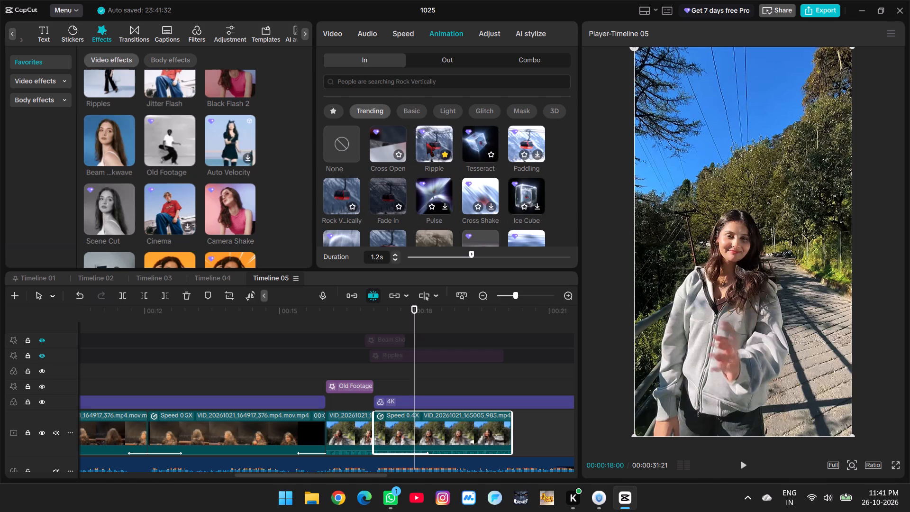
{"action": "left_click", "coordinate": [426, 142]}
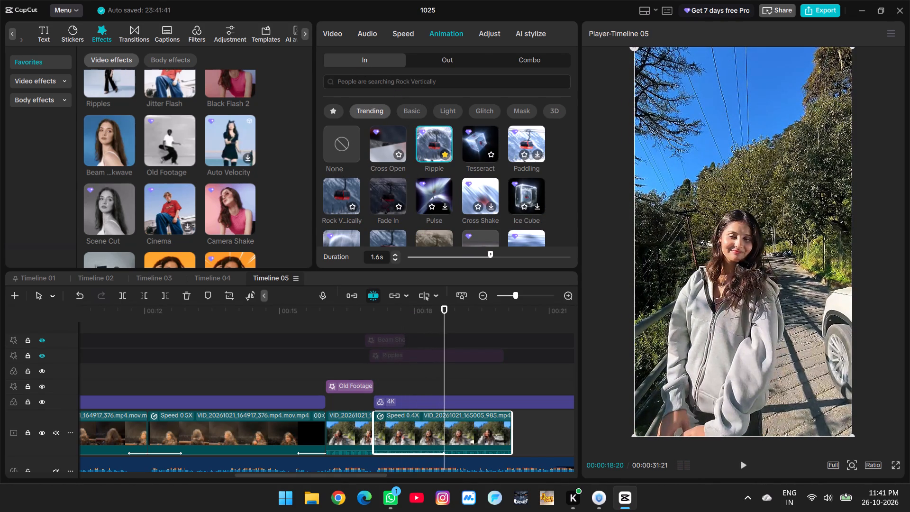
Apply the Slight Flash light in-animation to the 0.4X outdoor clip, set its duration to 0.4 s, and play it back.
{"action": "left_click", "coordinate": [441, 113]}
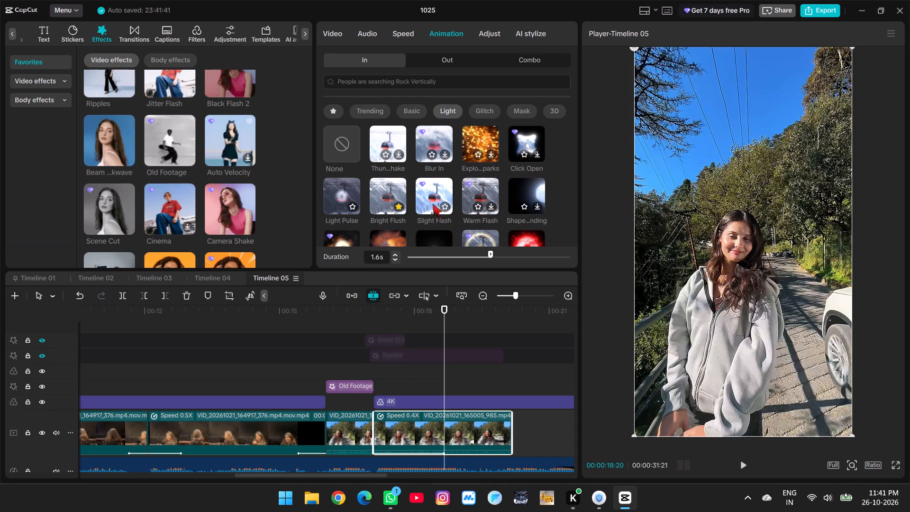
{"action": "scroll", "coordinate": [434, 203], "scroll_direction": "down", "scroll_amount": 2}
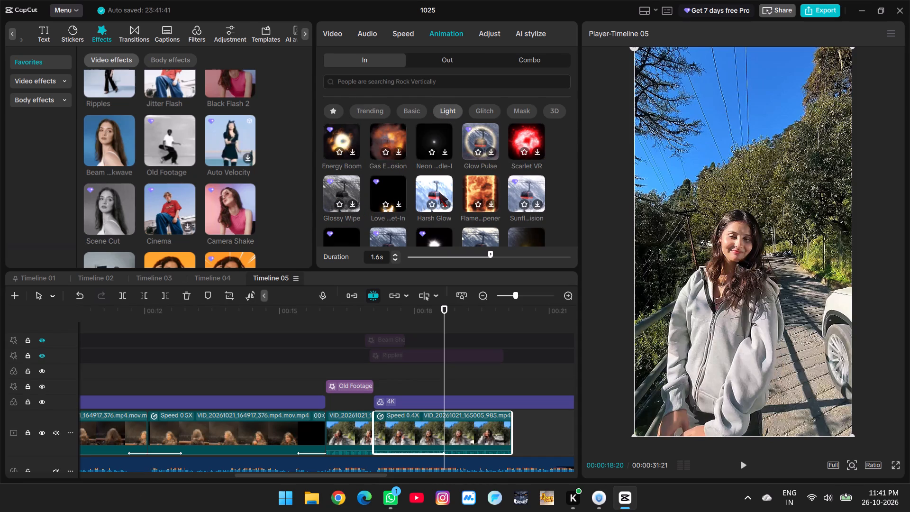
{"action": "scroll", "coordinate": [512, 188], "scroll_direction": "down", "scroll_amount": 1}
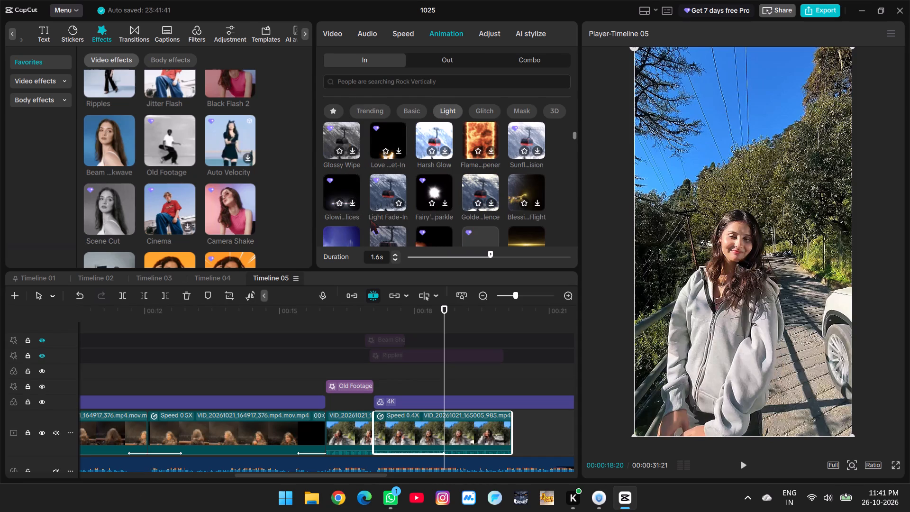
{"action": "scroll", "coordinate": [374, 198], "scroll_direction": "up", "scroll_amount": 5}
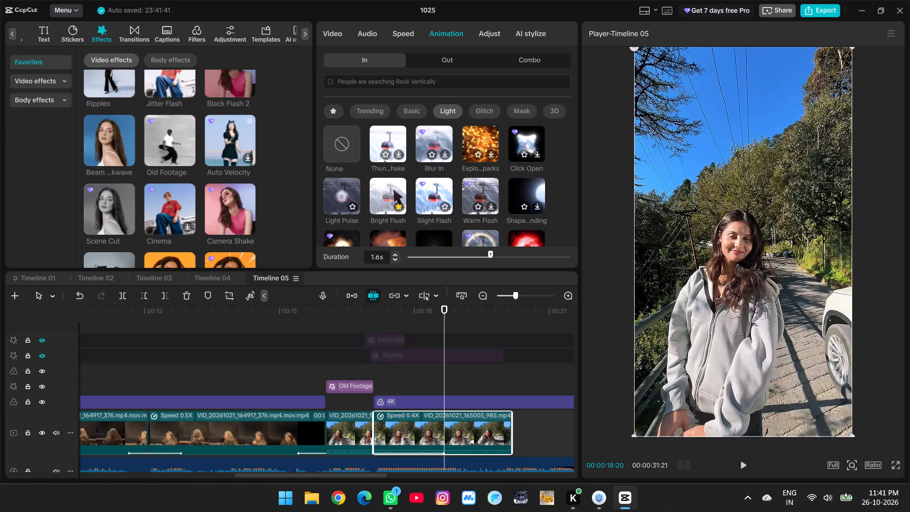
{"action": "left_click", "coordinate": [428, 189]}
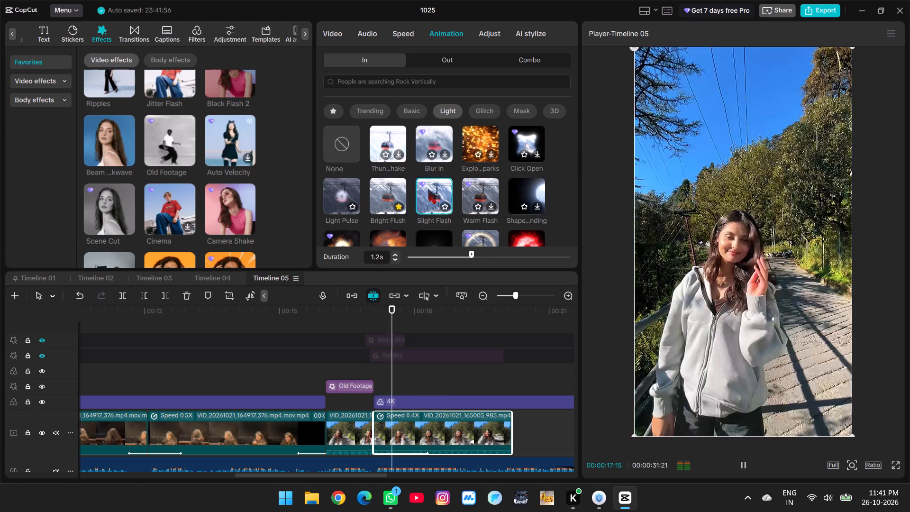
{"action": "left_click", "coordinate": [419, 260]}
{"action": "left_click_drag", "start_coordinate": [420, 258], "coordinate": [428, 259]}
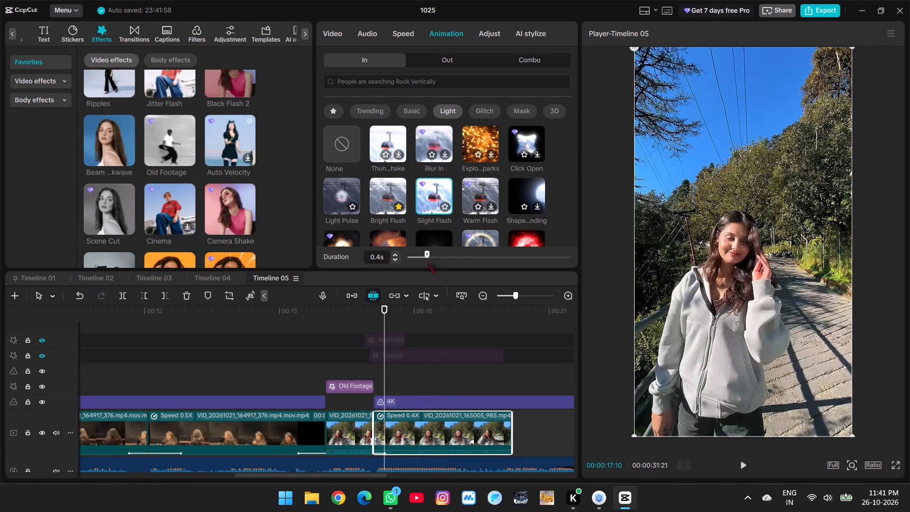
{"action": "left_click_drag", "start_coordinate": [428, 259], "coordinate": [428, 259]}
{"action": "left_click", "coordinate": [336, 346]}
{"action": "key", "text": "space"}
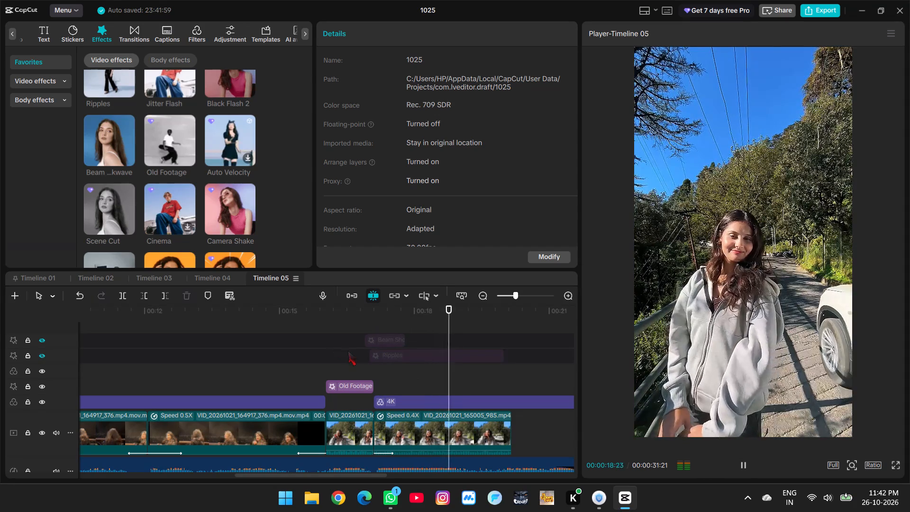
{"action": "key", "text": "space"}
Examine the whole timeline and the end of the outdoor clip in relation to the music track.
{"action": "scroll", "coordinate": [453, 355], "scroll_direction": "down", "scroll_amount": 10, "text": "ctrl"}
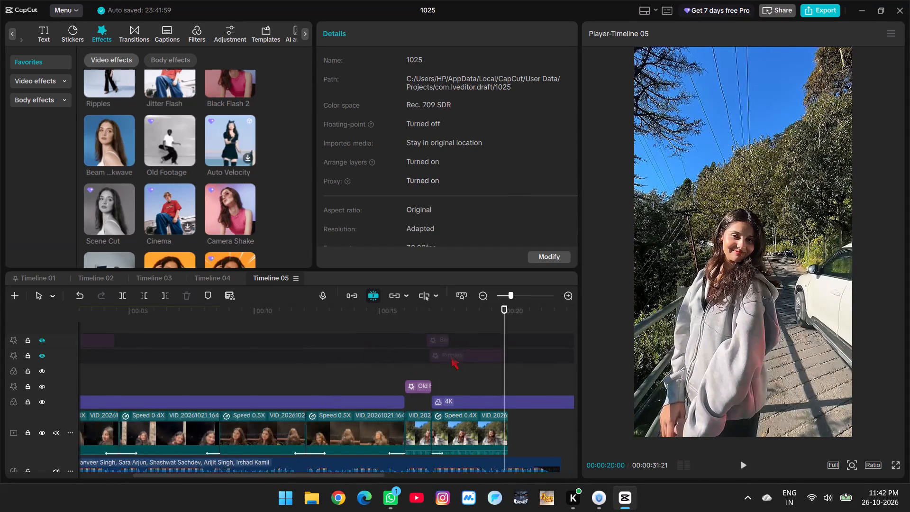
{"action": "scroll", "coordinate": [451, 355], "scroll_direction": "down", "scroll_amount": 5, "text": "ctrl"}
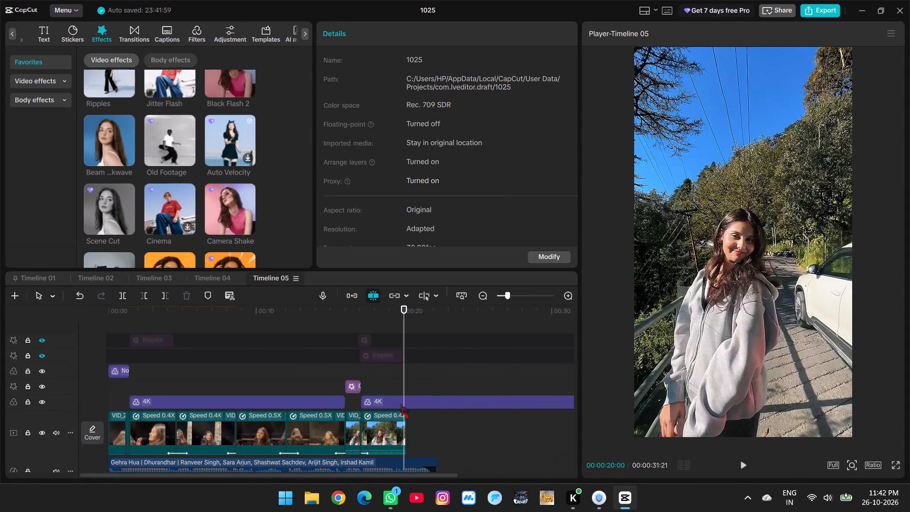
{"action": "scroll", "coordinate": [400, 404], "scroll_direction": "down", "scroll_amount": 5, "text": "ctrl"}
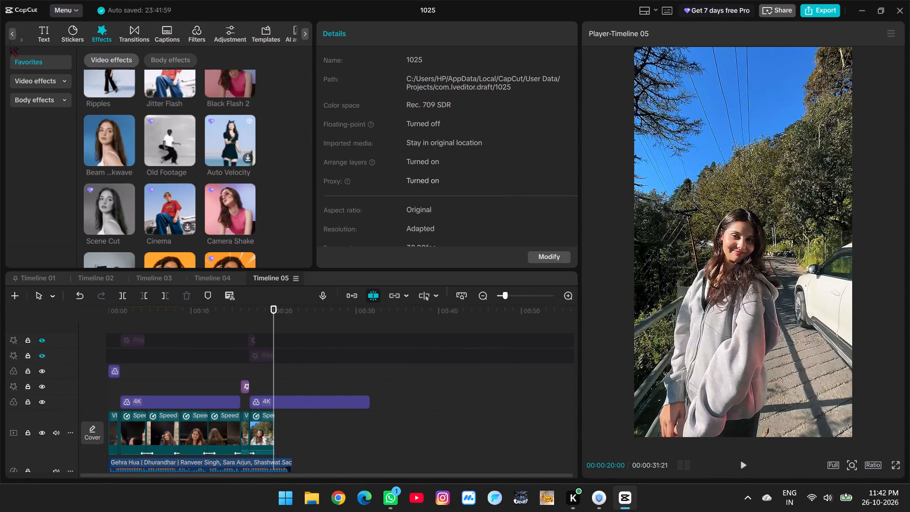
{"action": "left_click", "coordinate": [12, 35]}
{"action": "left_click", "coordinate": [255, 436]}
{"action": "scroll", "coordinate": [299, 429], "scroll_direction": "up", "scroll_amount": 7, "text": "ctrl"}
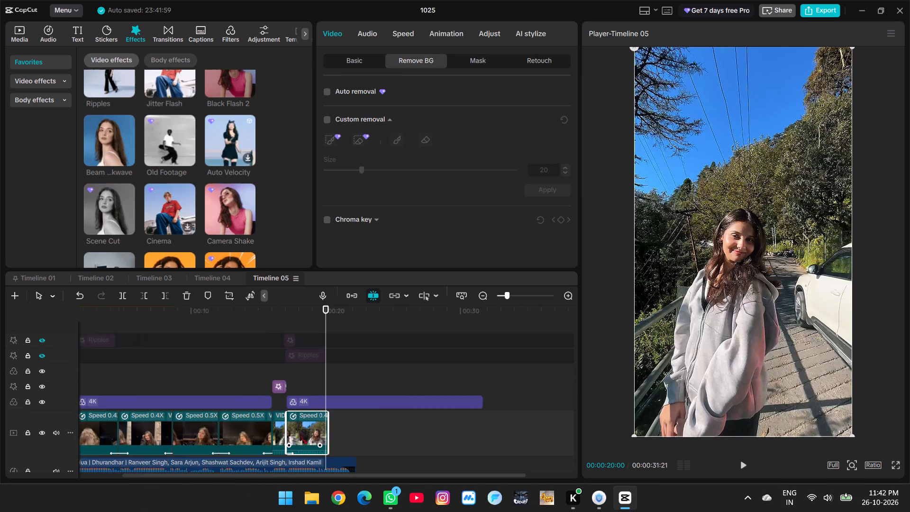
{"action": "scroll", "coordinate": [299, 429], "scroll_direction": "up", "scroll_amount": 7, "text": "ctrl"}
{"action": "scroll", "coordinate": [300, 429], "scroll_direction": "up", "scroll_amount": 2}
{"action": "left_click", "coordinate": [263, 382]}
{"action": "scroll", "coordinate": [274, 389], "scroll_direction": "down", "scroll_amount": 3}
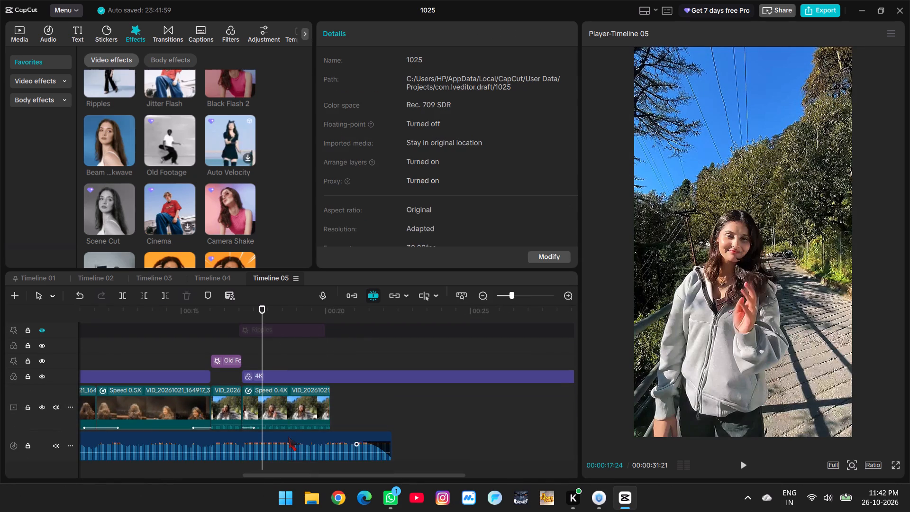
Colour-adjust the 0.4X outdoor clip by setting its temperature to -10 and saturation to 13.
{"action": "left_click", "coordinate": [280, 392]}
{"action": "left_click", "coordinate": [497, 34]}
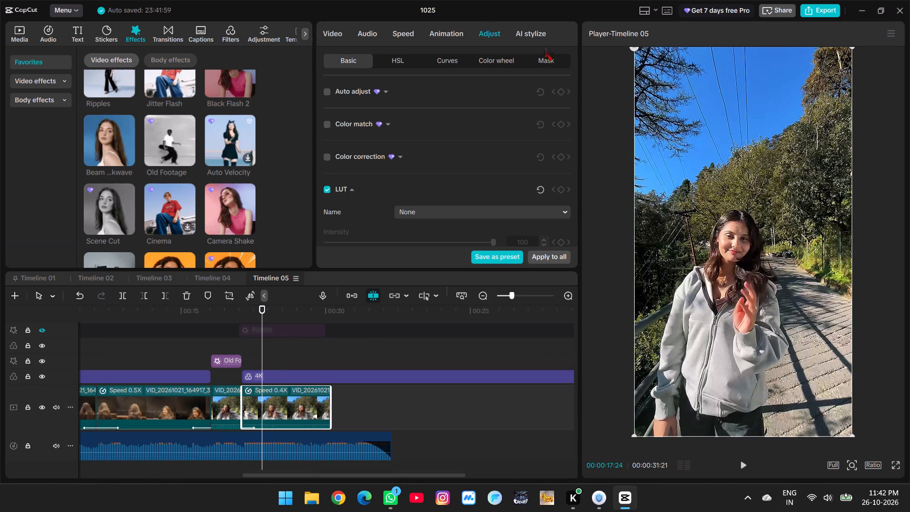
{"action": "scroll", "coordinate": [337, 173], "scroll_direction": "down", "scroll_amount": 4}
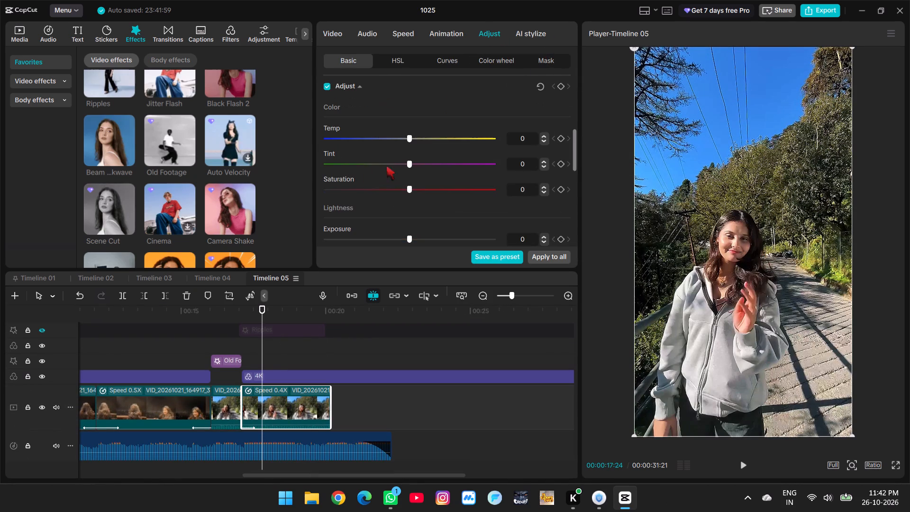
{"action": "left_click_drag", "start_coordinate": [405, 138], "coordinate": [393, 139]}
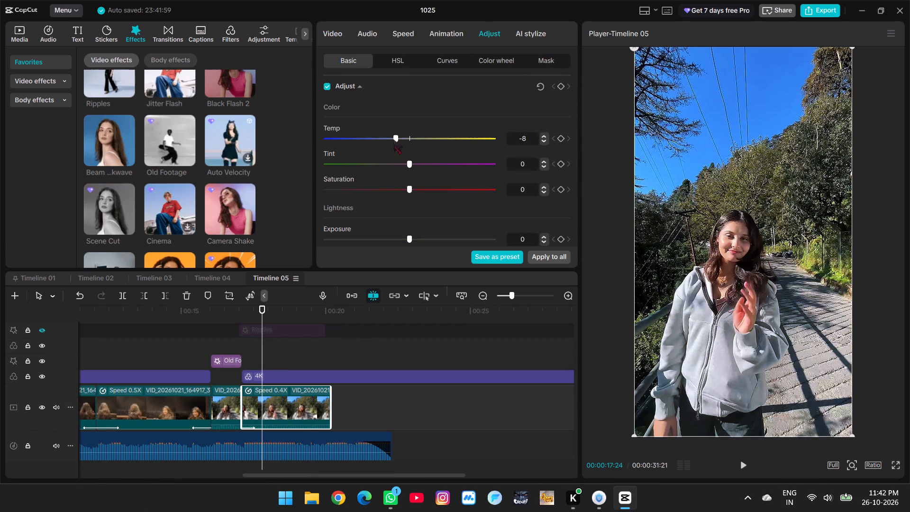
{"action": "left_click_drag", "start_coordinate": [393, 139], "coordinate": [405, 142]}
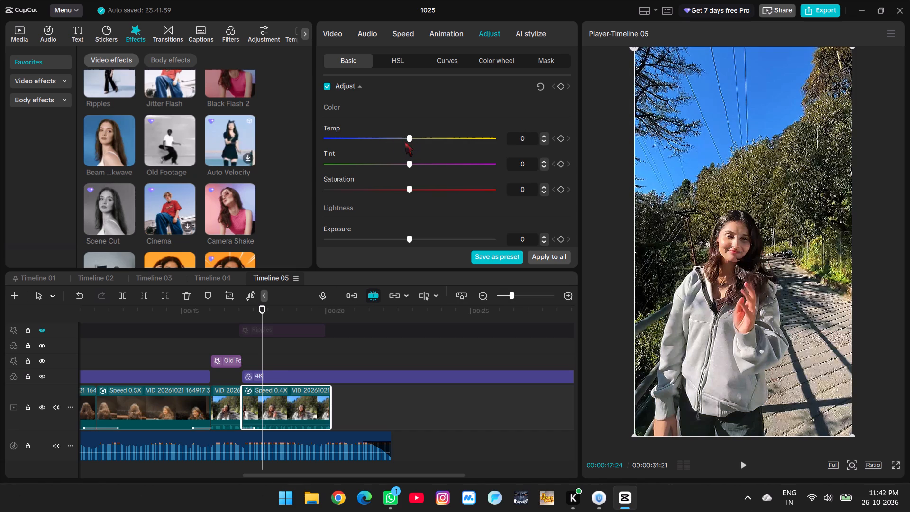
{"action": "left_click_drag", "start_coordinate": [405, 142], "coordinate": [390, 141]}
{"action": "left_click_drag", "start_coordinate": [412, 189], "coordinate": [429, 201]}
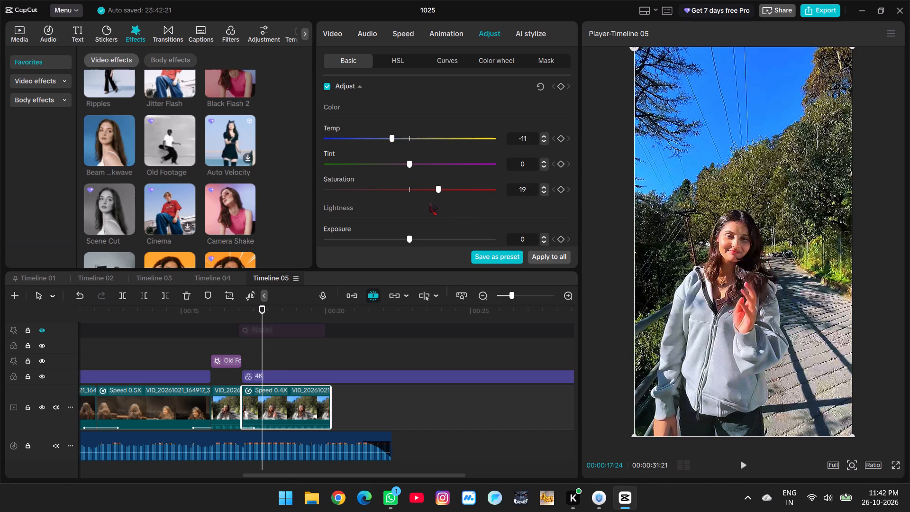
{"action": "left_click_drag", "start_coordinate": [429, 201], "coordinate": [429, 197]}
{"action": "left_click_drag", "start_coordinate": [389, 136], "coordinate": [391, 148]}
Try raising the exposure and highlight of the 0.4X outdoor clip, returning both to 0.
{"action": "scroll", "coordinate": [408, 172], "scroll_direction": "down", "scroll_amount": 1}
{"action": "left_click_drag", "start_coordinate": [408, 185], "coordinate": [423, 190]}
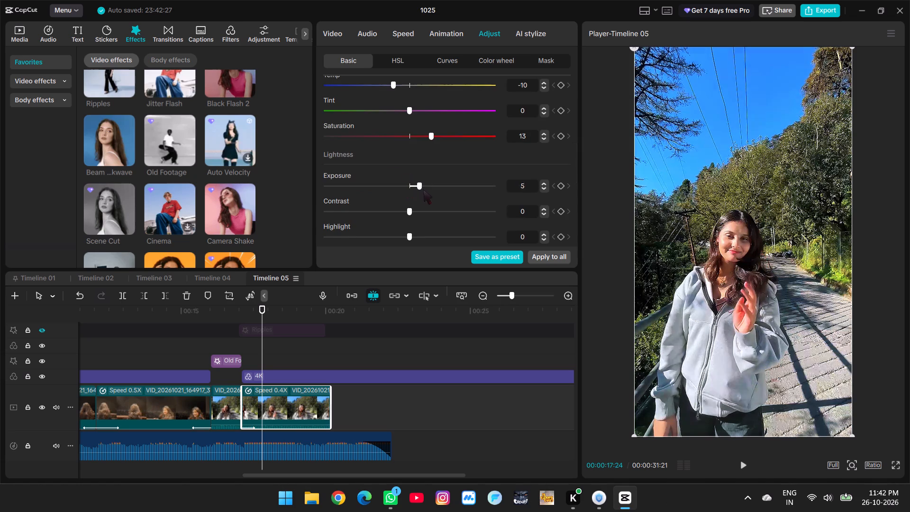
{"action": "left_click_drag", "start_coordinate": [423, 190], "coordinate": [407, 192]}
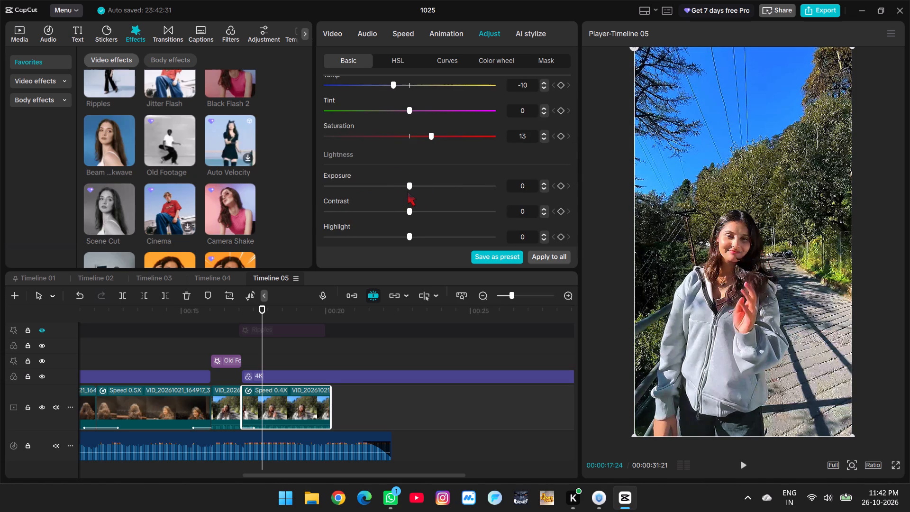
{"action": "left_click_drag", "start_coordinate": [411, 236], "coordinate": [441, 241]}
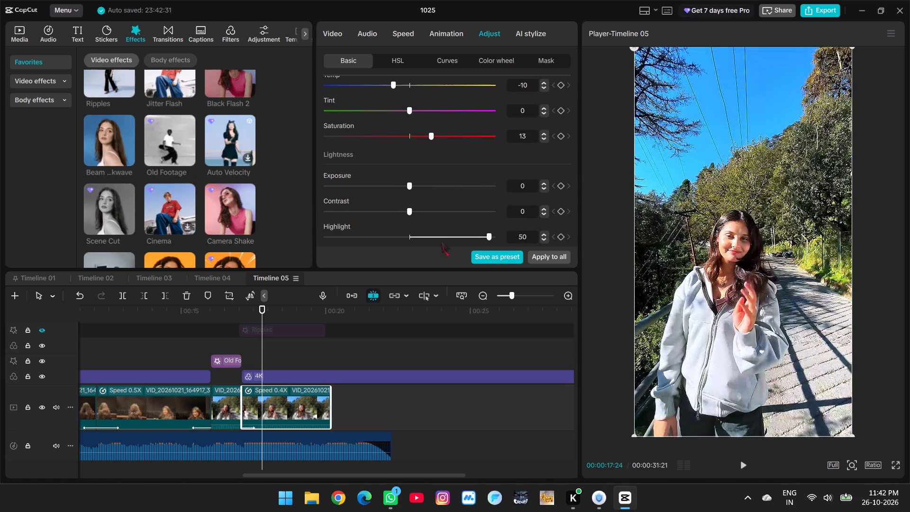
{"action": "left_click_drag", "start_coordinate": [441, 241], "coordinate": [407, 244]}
Compare clarity strengths on the 0.4X outdoor clip, set Clarity to 43, and play the clip back.
{"action": "scroll", "coordinate": [396, 201], "scroll_direction": "down", "scroll_amount": 2}
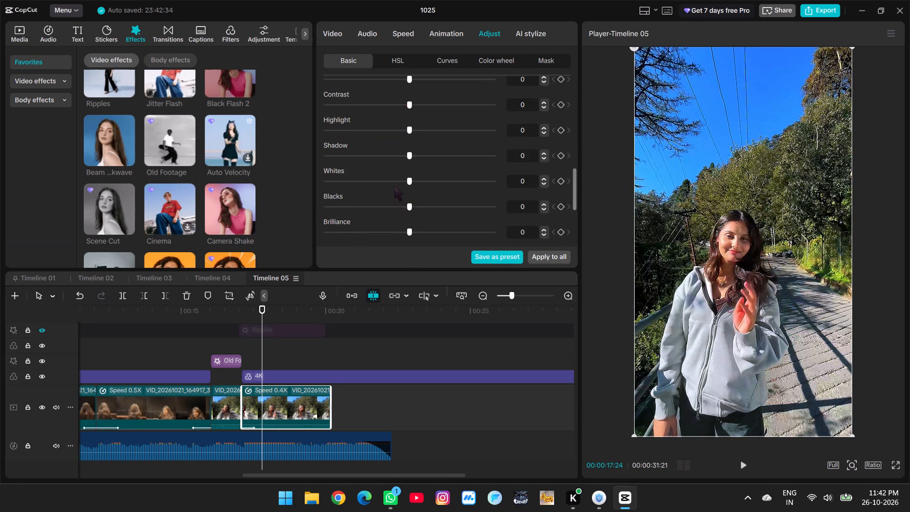
{"action": "scroll", "coordinate": [394, 186], "scroll_direction": "down", "scroll_amount": 2}
{"action": "left_click_drag", "start_coordinate": [326, 203], "coordinate": [530, 206]}
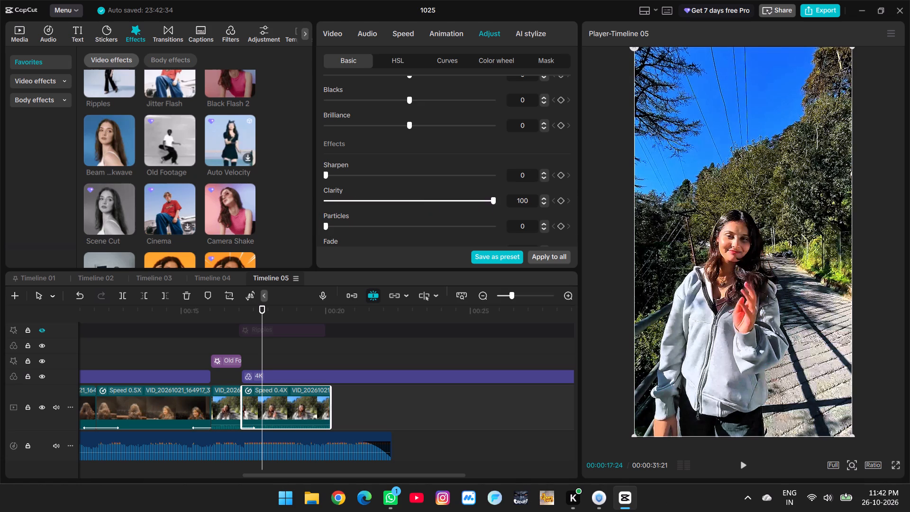
{"action": "left_click_drag", "start_coordinate": [530, 206], "coordinate": [283, 195]}
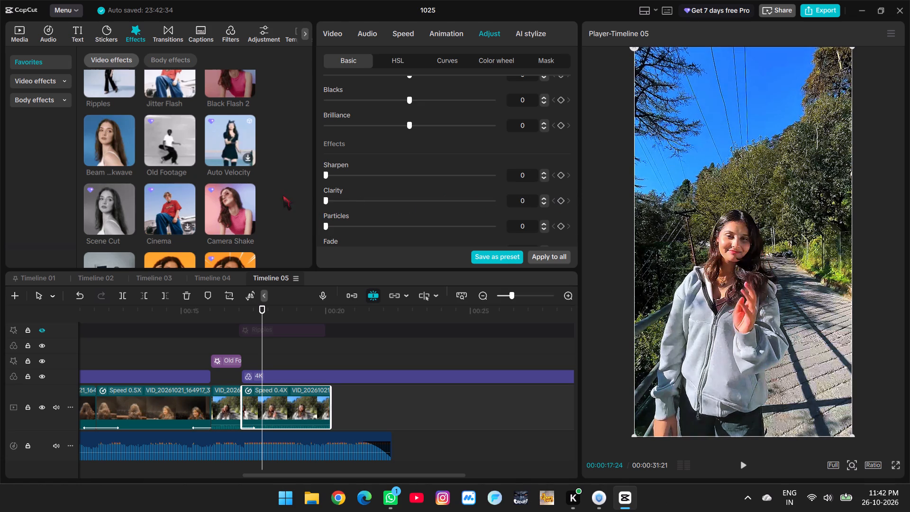
{"action": "left_click_drag", "start_coordinate": [283, 195], "coordinate": [870, 155]}
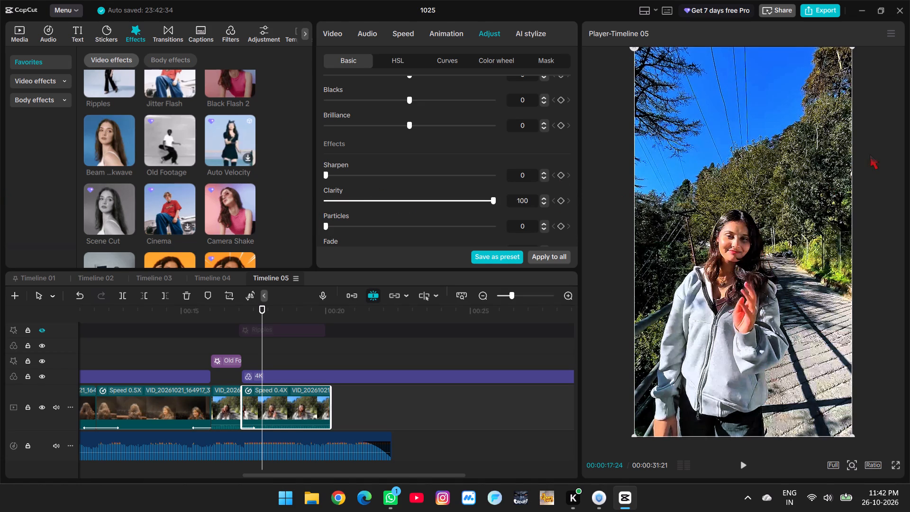
{"action": "left_click_drag", "start_coordinate": [870, 155], "coordinate": [909, 154]}
{"action": "left_click_drag", "start_coordinate": [909, 154], "coordinate": [324, 160]}
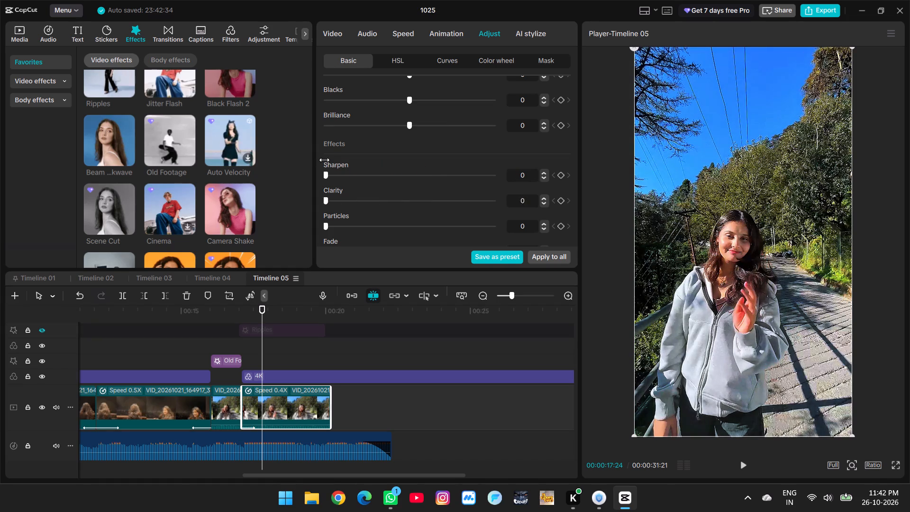
{"action": "left_click_drag", "start_coordinate": [324, 160], "coordinate": [396, 164]}
{"action": "scroll", "coordinate": [392, 159], "scroll_direction": "down", "scroll_amount": 1}
{"action": "scroll", "coordinate": [355, 178], "scroll_direction": "down", "scroll_amount": 2}
{"action": "key", "text": "space"}
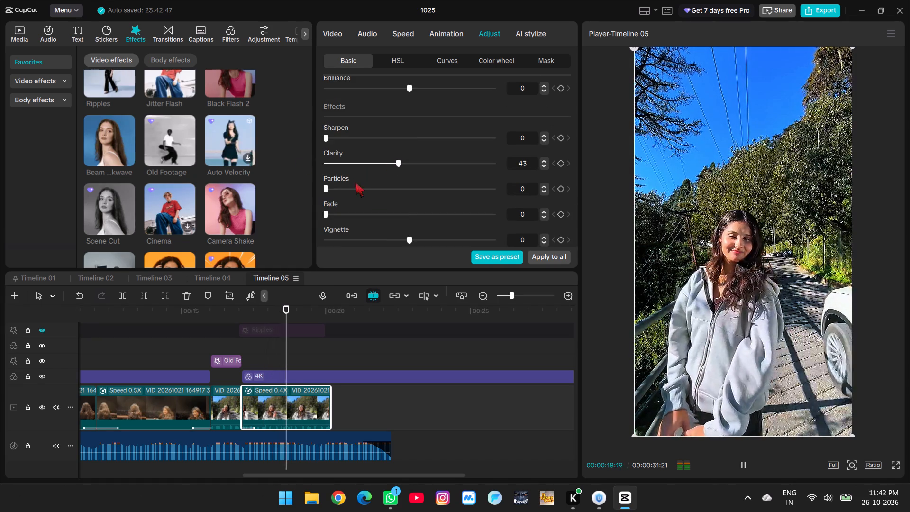
{"action": "key", "text": "space"}
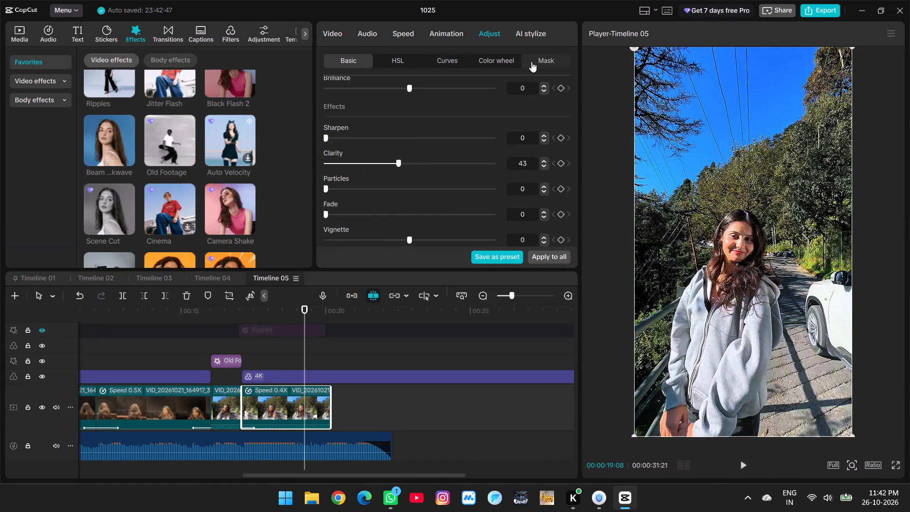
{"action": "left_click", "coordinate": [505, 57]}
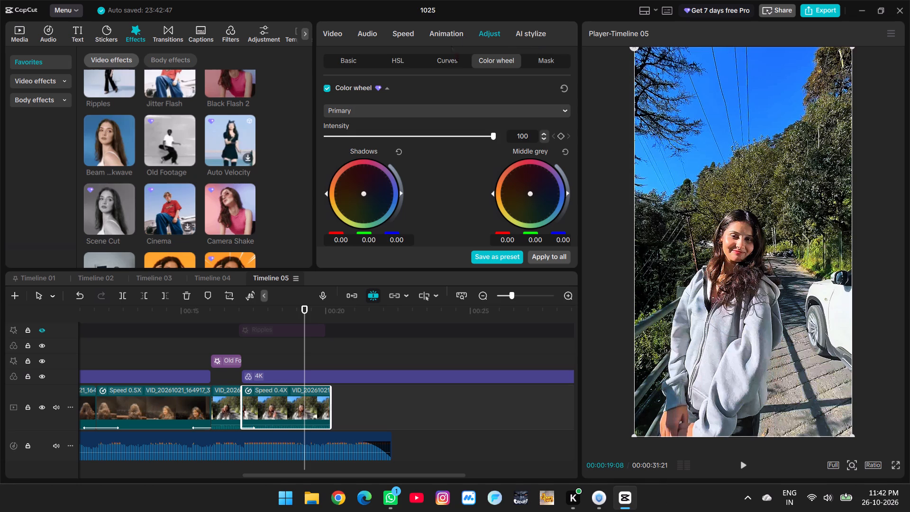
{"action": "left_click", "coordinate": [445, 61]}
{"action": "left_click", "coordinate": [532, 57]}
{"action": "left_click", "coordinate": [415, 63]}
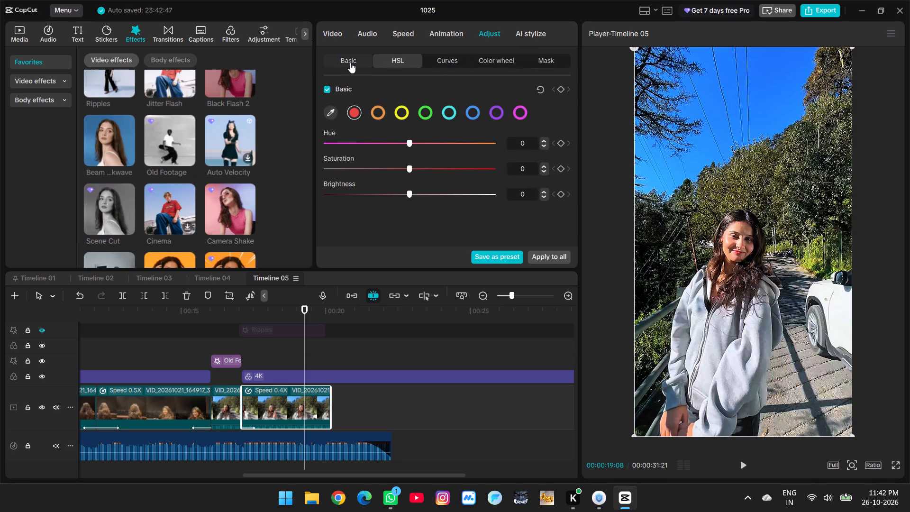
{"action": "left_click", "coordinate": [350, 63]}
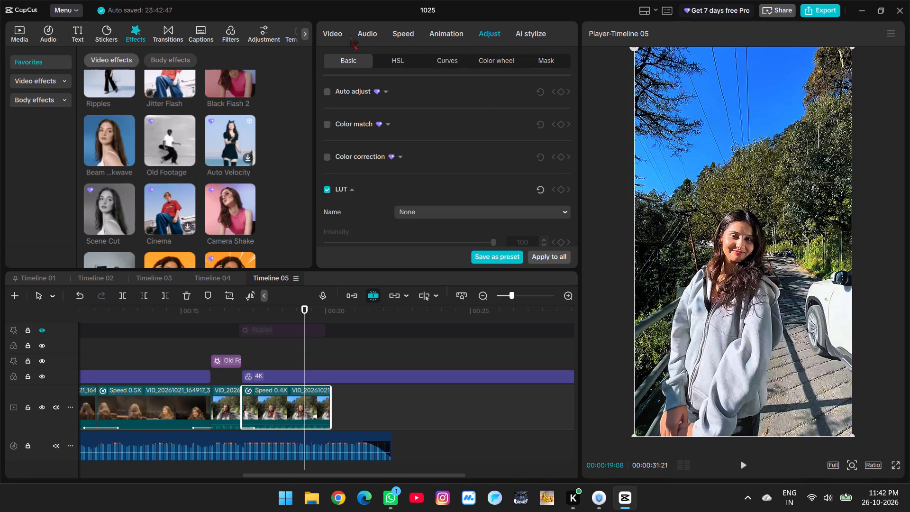
Enable the Skin retouch on the 0.4X outdoor clip.
{"action": "left_click", "coordinate": [332, 34]}
{"action": "left_click", "coordinate": [557, 62]}
{"action": "scroll", "coordinate": [454, 183], "scroll_direction": "down", "scroll_amount": 5}
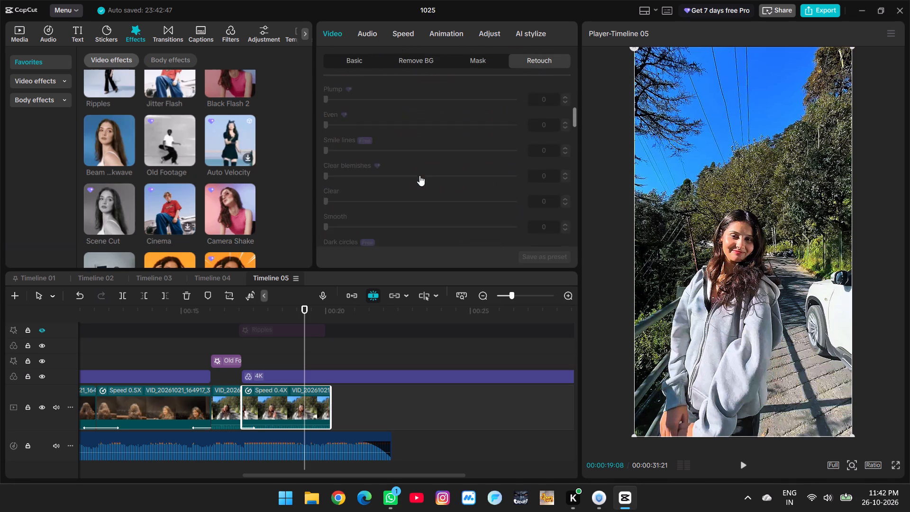
{"action": "scroll", "coordinate": [419, 175], "scroll_direction": "down", "scroll_amount": 2}
{"action": "scroll", "coordinate": [335, 171], "scroll_direction": "up", "scroll_amount": 3}
{"action": "scroll", "coordinate": [338, 121], "scroll_direction": "up", "scroll_amount": 1}
{"action": "left_click", "coordinate": [327, 175]}
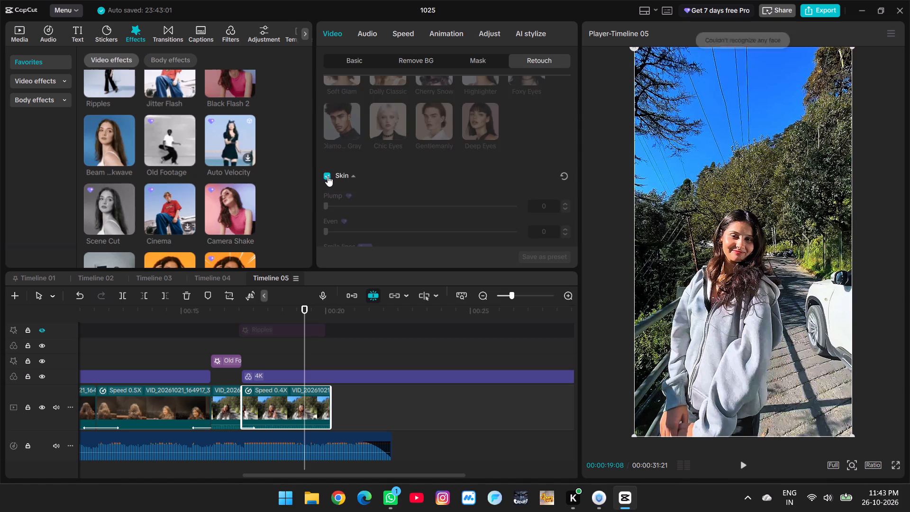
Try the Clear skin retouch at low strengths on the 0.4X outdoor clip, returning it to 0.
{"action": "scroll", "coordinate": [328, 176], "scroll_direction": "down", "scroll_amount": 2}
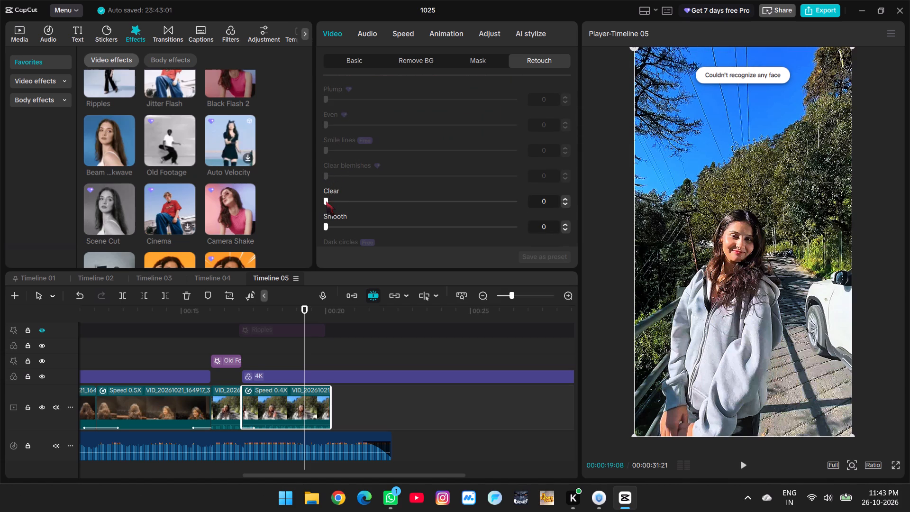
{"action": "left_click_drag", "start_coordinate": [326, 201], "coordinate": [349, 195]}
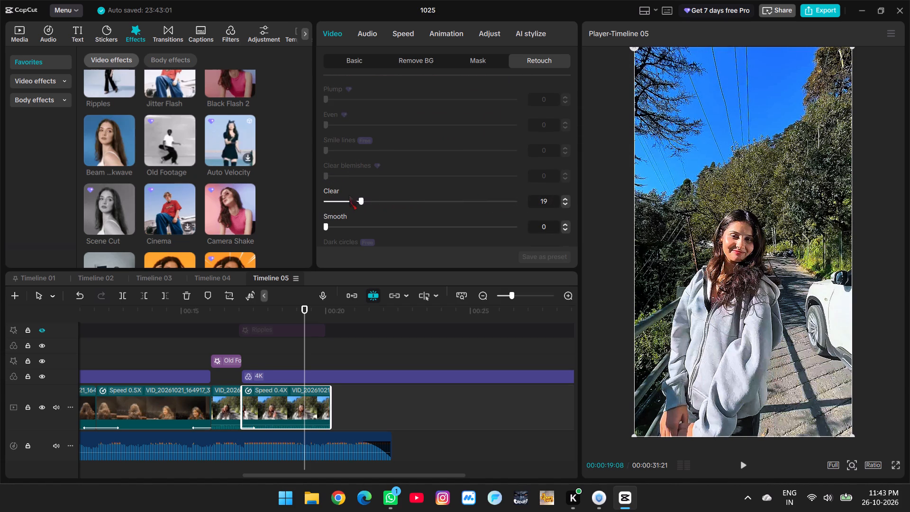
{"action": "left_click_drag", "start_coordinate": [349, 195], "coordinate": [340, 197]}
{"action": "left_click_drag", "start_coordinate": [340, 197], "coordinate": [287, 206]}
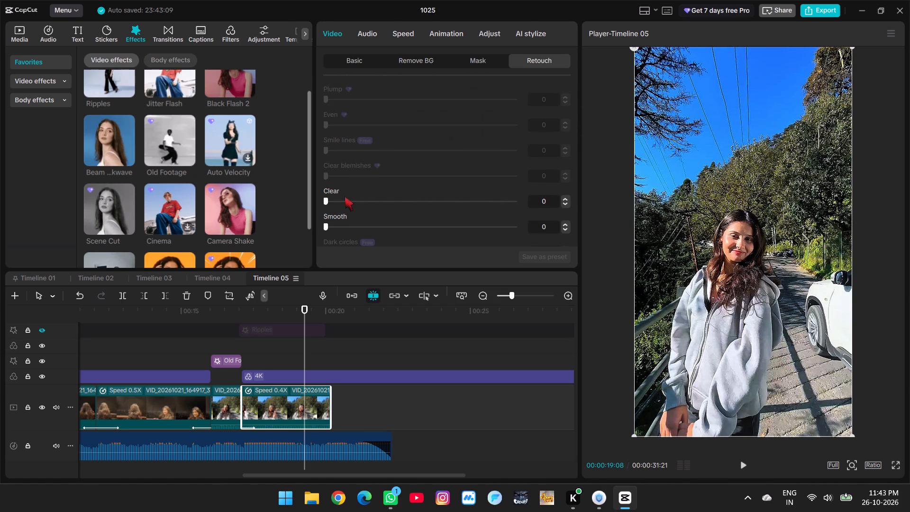
Compare Smooth skin retouch strengths on the 0.4X outdoor clip and set Smooth to 66.
{"action": "scroll", "coordinate": [330, 200], "scroll_direction": "up", "scroll_amount": 1}
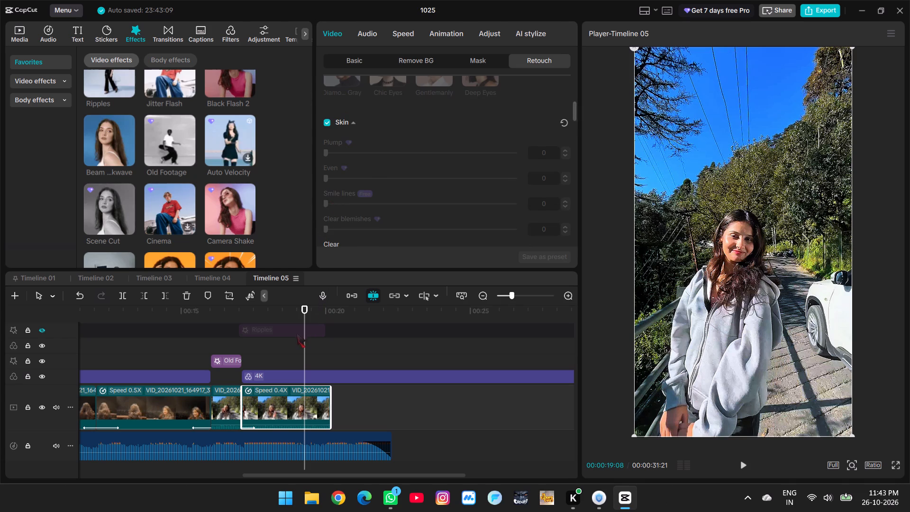
{"action": "scroll", "coordinate": [337, 164], "scroll_direction": "down", "scroll_amount": 1}
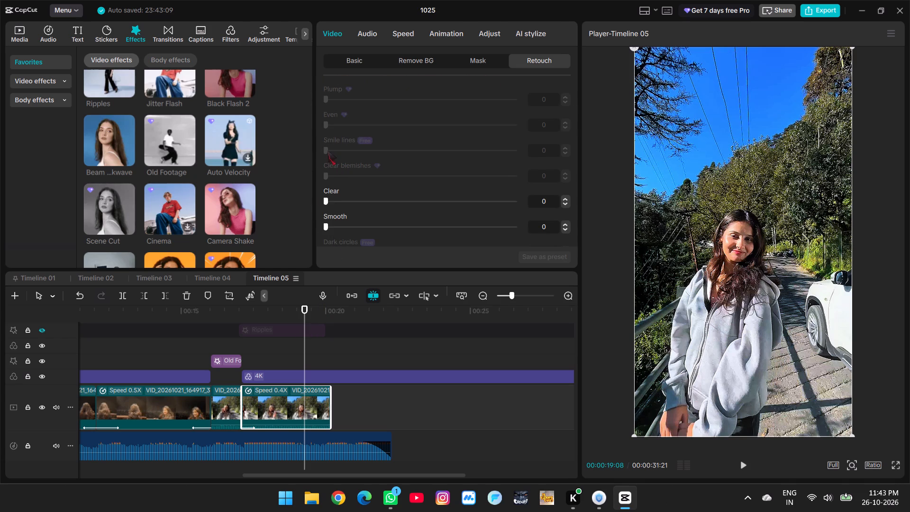
{"action": "left_click", "coordinate": [328, 152]}
{"action": "left_click_drag", "start_coordinate": [326, 228], "coordinate": [513, 238]}
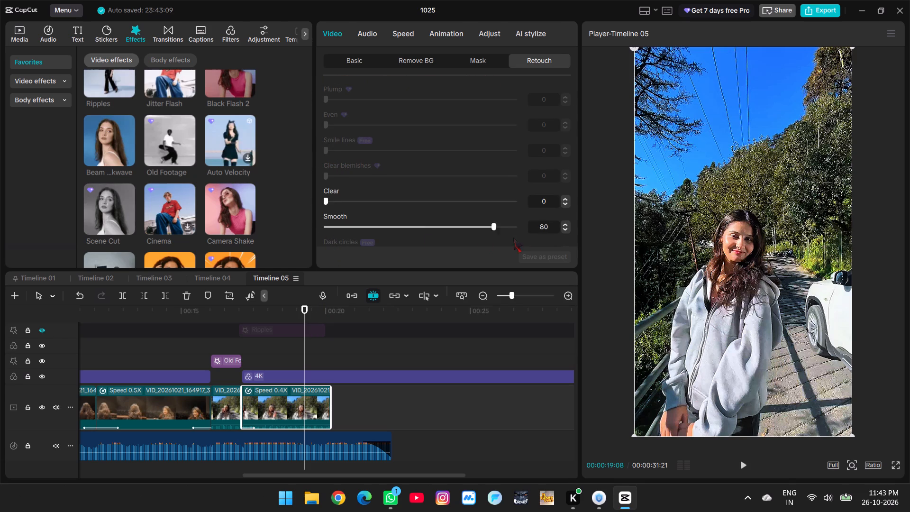
{"action": "left_click_drag", "start_coordinate": [513, 238], "coordinate": [282, 220]}
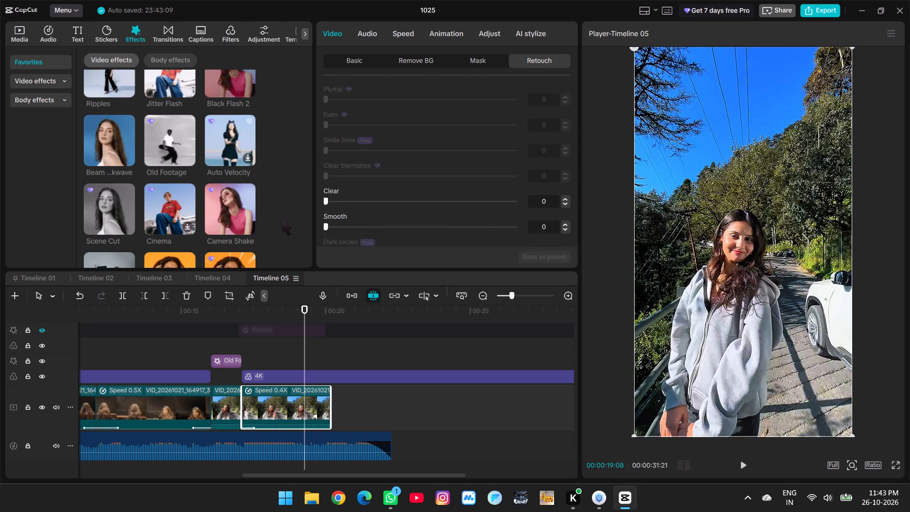
{"action": "left_click_drag", "start_coordinate": [282, 220], "coordinate": [262, 227]}
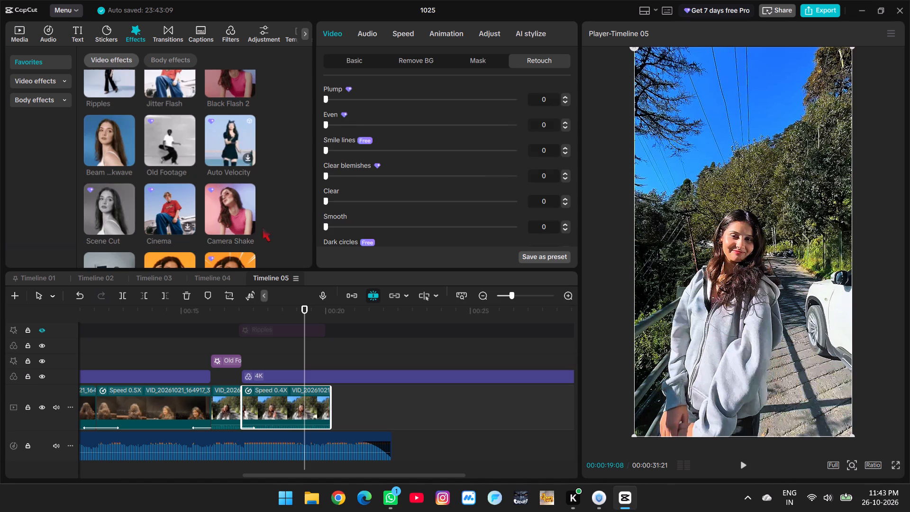
{"action": "left_click_drag", "start_coordinate": [262, 227], "coordinate": [393, 229]}
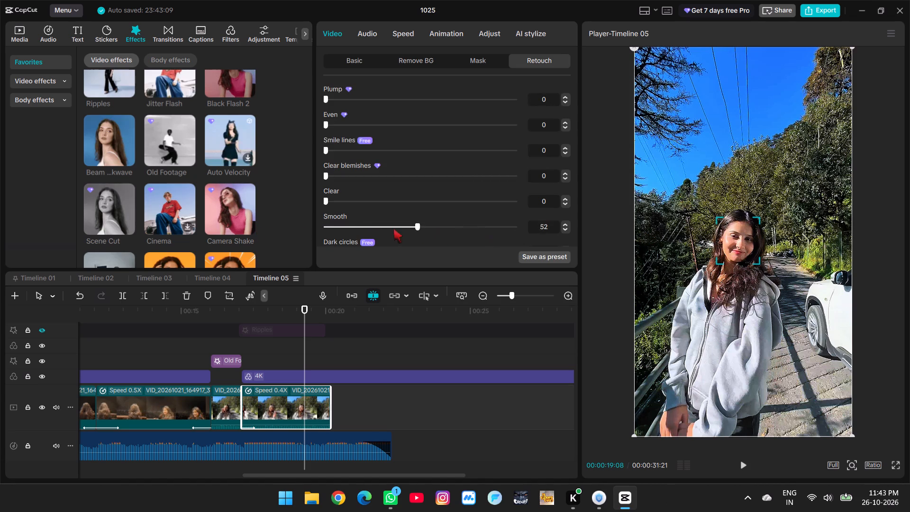
{"action": "left_click_drag", "start_coordinate": [393, 229], "coordinate": [450, 230]}
{"action": "left_click_drag", "start_coordinate": [450, 230], "coordinate": [450, 231]}
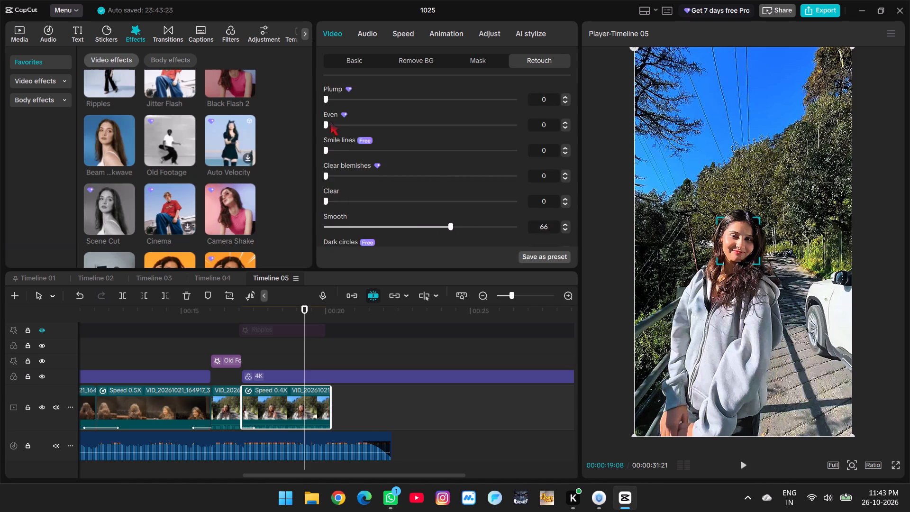
Try the Dark circles retouch at strengths up to about 63 on the 0.4X outdoor clip.
{"action": "scroll", "coordinate": [332, 166], "scroll_direction": "down", "scroll_amount": 1}
{"action": "left_click_drag", "start_coordinate": [328, 199], "coordinate": [469, 211]}
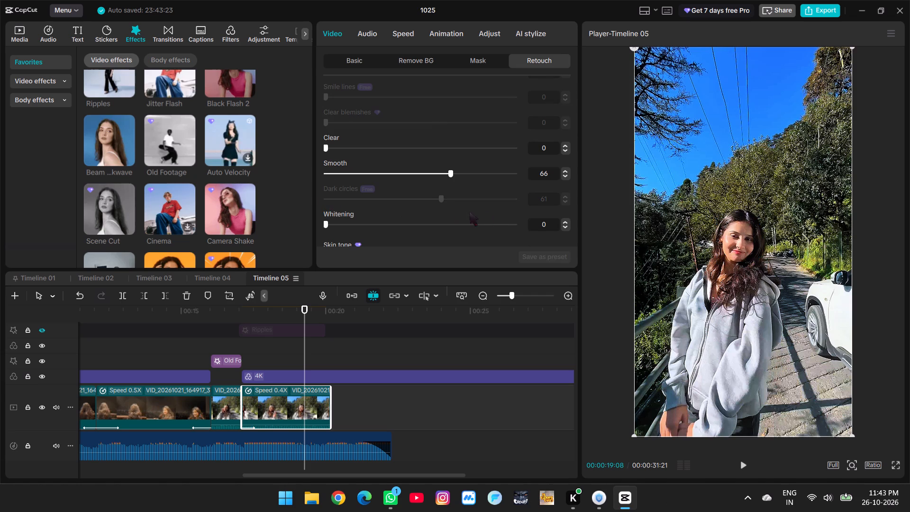
{"action": "left_click_drag", "start_coordinate": [469, 211], "coordinate": [357, 206]}
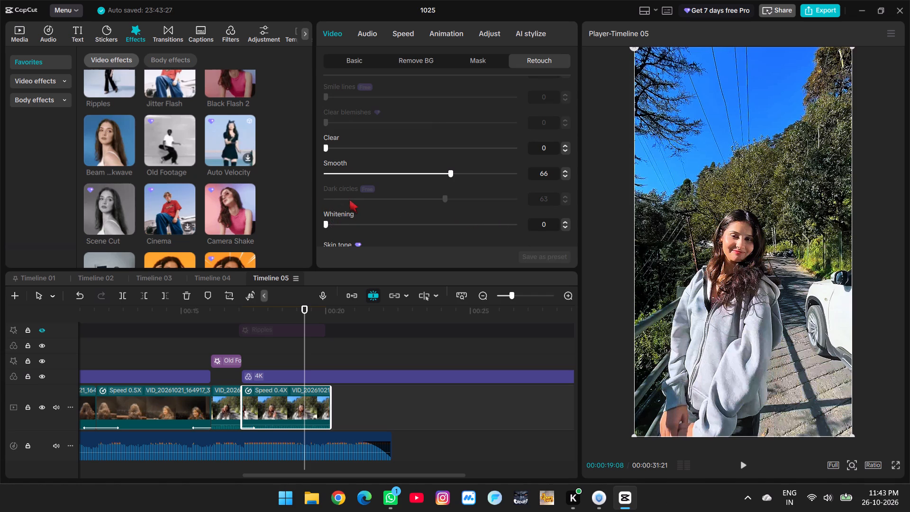
{"action": "left_click", "coordinate": [352, 200]}
Play back the 0.4X outdoor clip from several points to check the skin retouching.
{"action": "left_click", "coordinate": [250, 355]}
{"action": "key", "text": "space"}
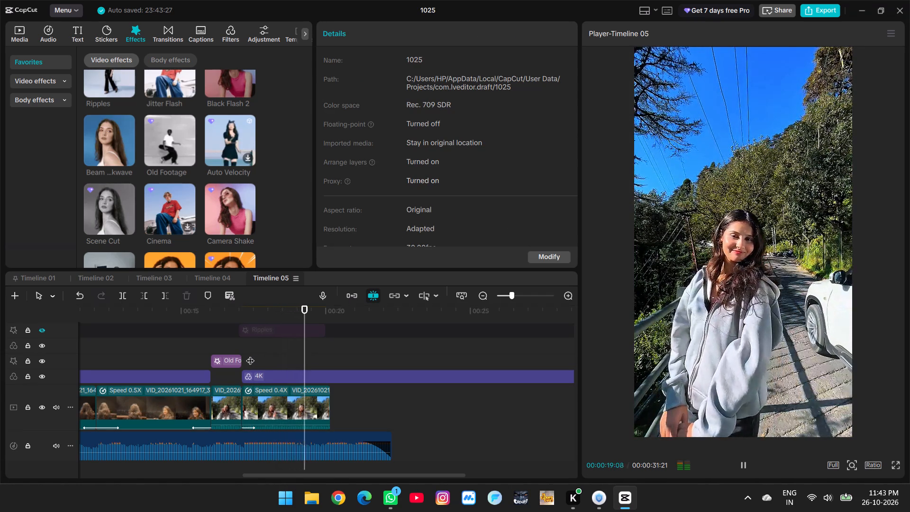
{"action": "key", "text": "space"}
{"action": "left_click", "coordinate": [250, 355]}
{"action": "key", "text": "space"}
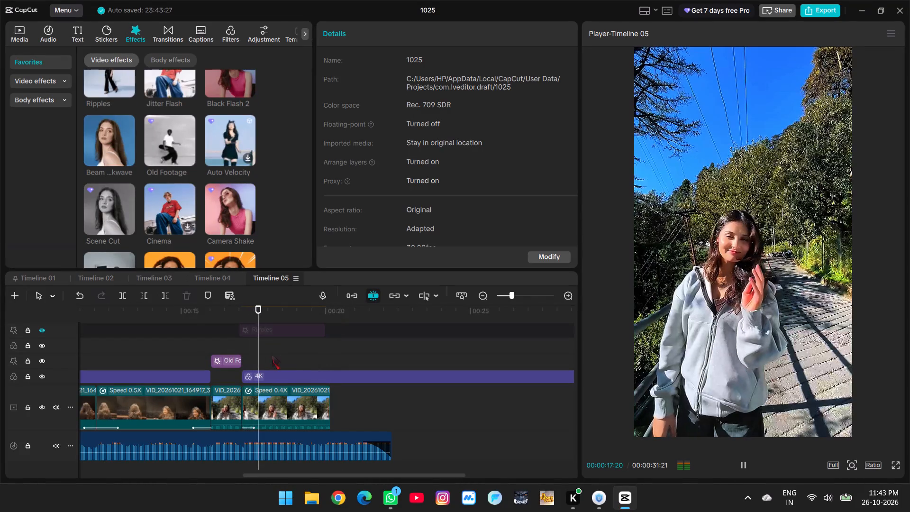
{"action": "left_click", "coordinate": [292, 356]}
{"action": "key", "text": "space"}
{"action": "key", "text": "space"}
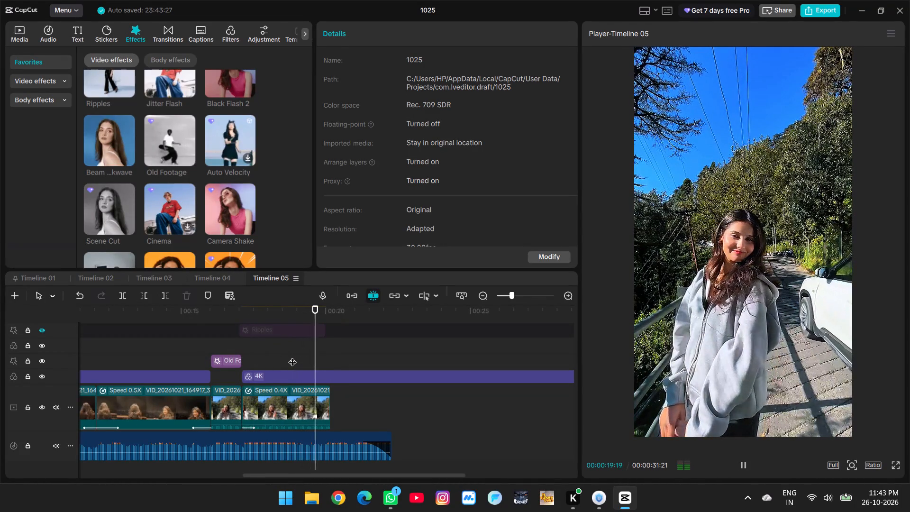
{"action": "key", "text": "space"}
{"action": "double_click", "coordinate": [293, 357]}
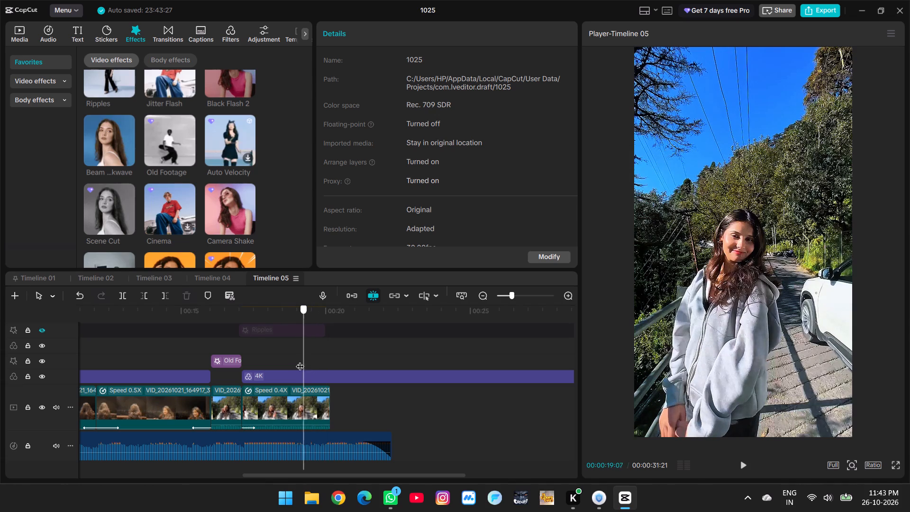
{"action": "scroll", "coordinate": [291, 373], "scroll_direction": "down", "scroll_amount": 2, "text": "ctrl"}
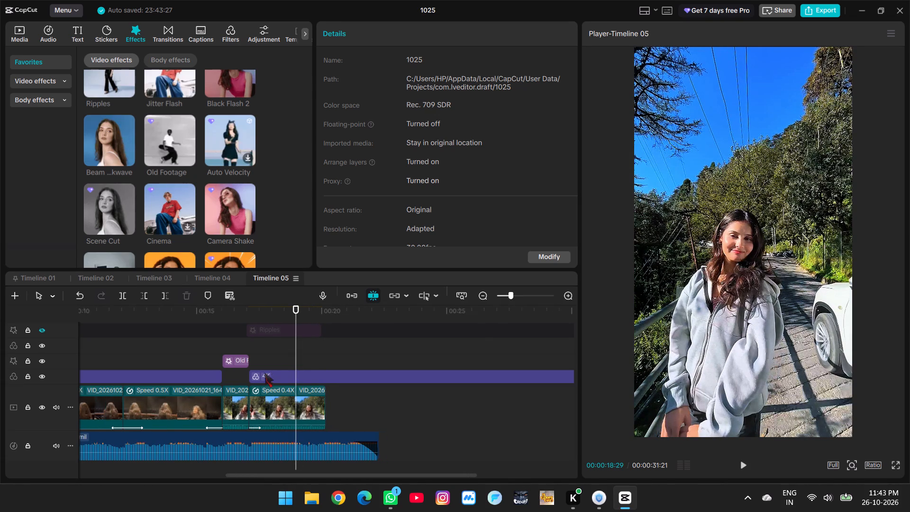
{"action": "scroll", "coordinate": [257, 365], "scroll_direction": "up", "scroll_amount": 1}
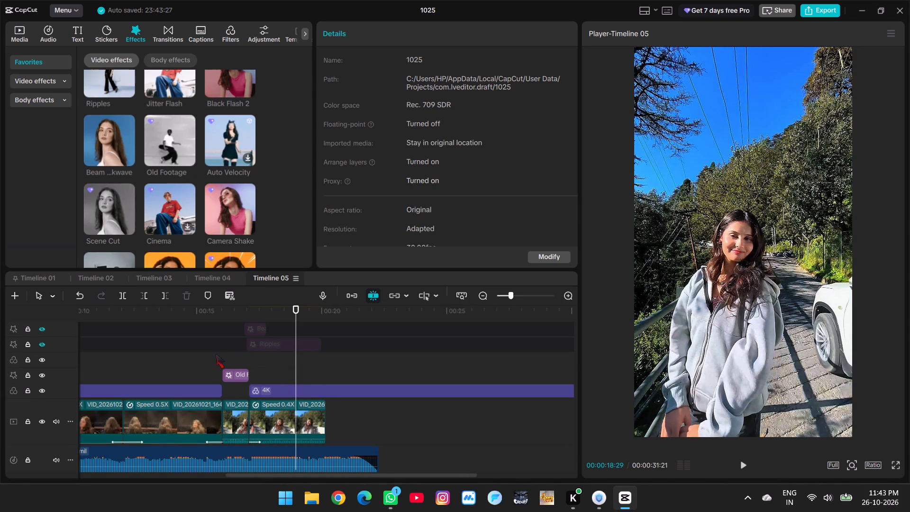
Browse the favourite and trending video effects for one that suits the change to the outdoor clips.
{"action": "left_click_drag", "start_coordinate": [216, 354], "coordinate": [205, 354]}
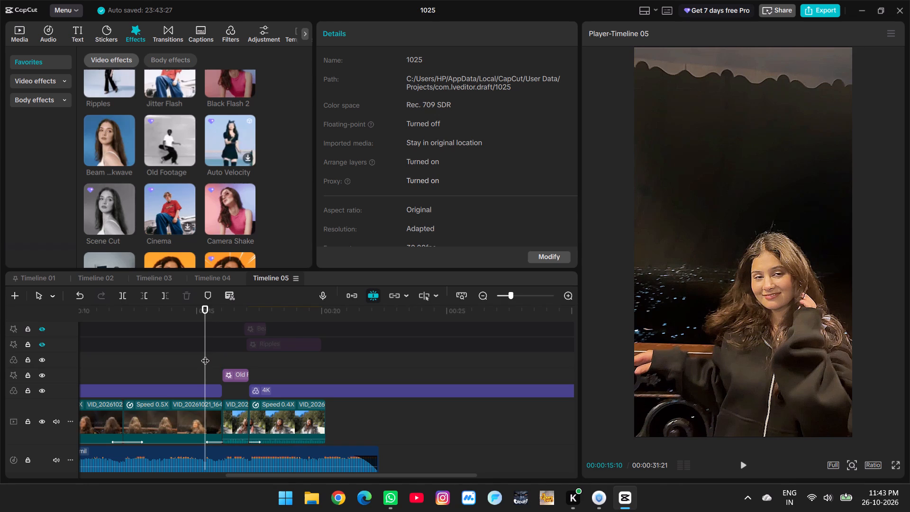
{"action": "left_click", "coordinate": [201, 358]}
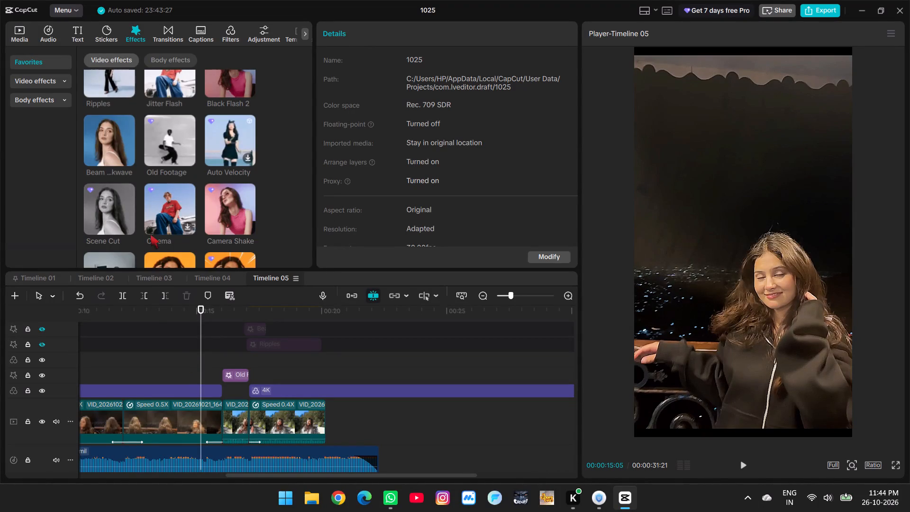
{"action": "scroll", "coordinate": [157, 197], "scroll_direction": "down", "scroll_amount": 3}
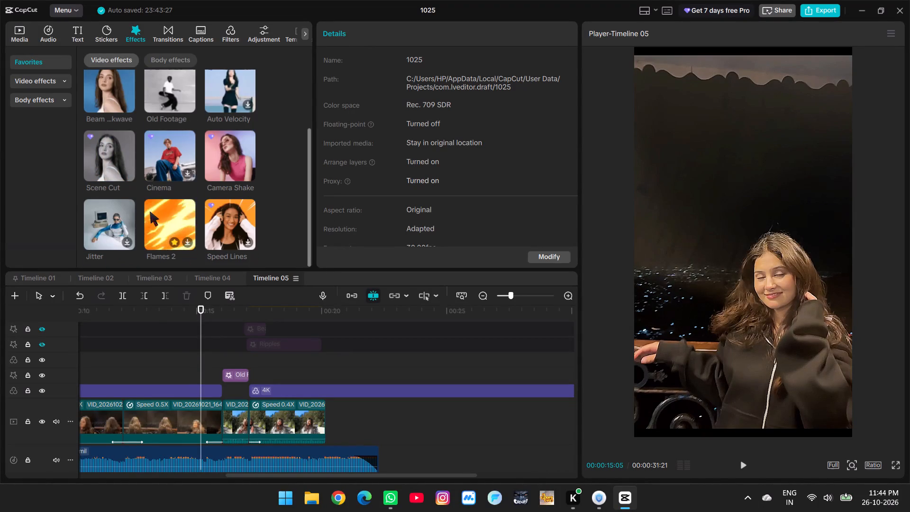
{"action": "scroll", "coordinate": [152, 211], "scroll_direction": "down", "scroll_amount": 2}
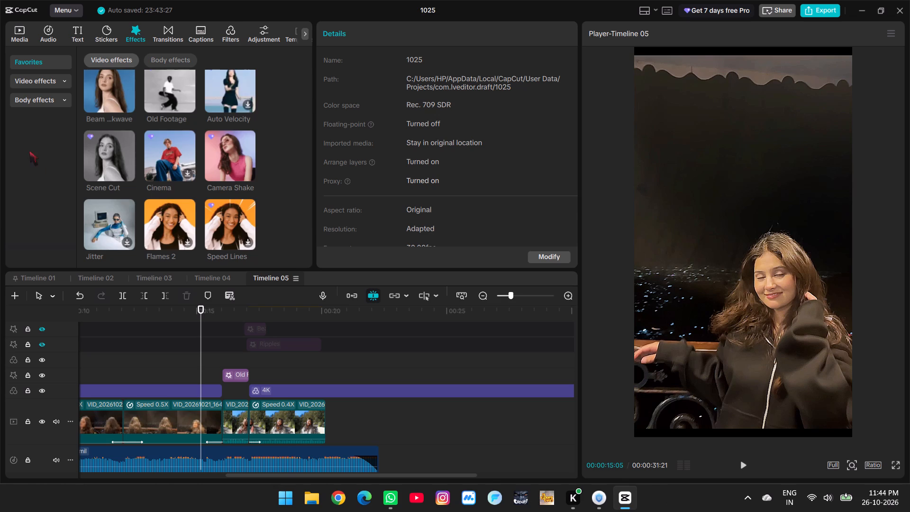
{"action": "scroll", "coordinate": [81, 79], "scroll_direction": "up", "scroll_amount": 1}
{"action": "left_click", "coordinate": [33, 73]}
{"action": "left_click", "coordinate": [35, 83]}
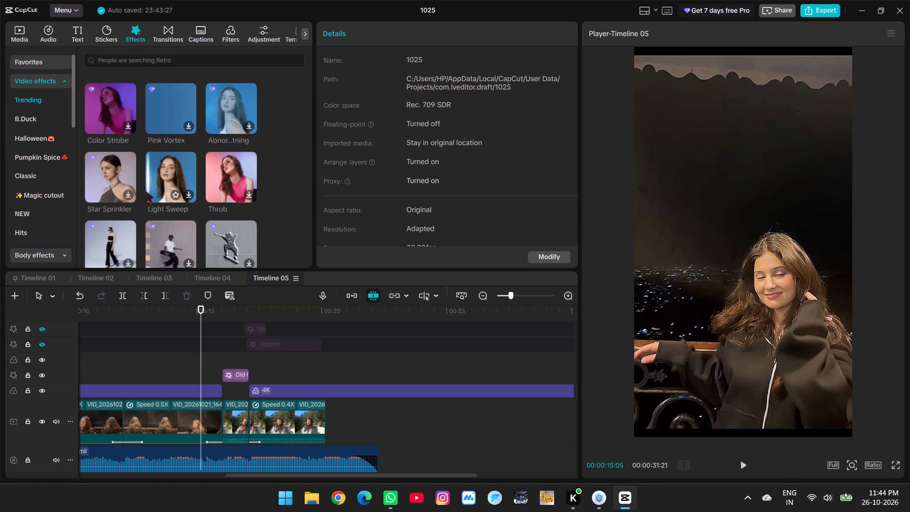
{"action": "scroll", "coordinate": [142, 192], "scroll_direction": "down", "scroll_amount": 4}
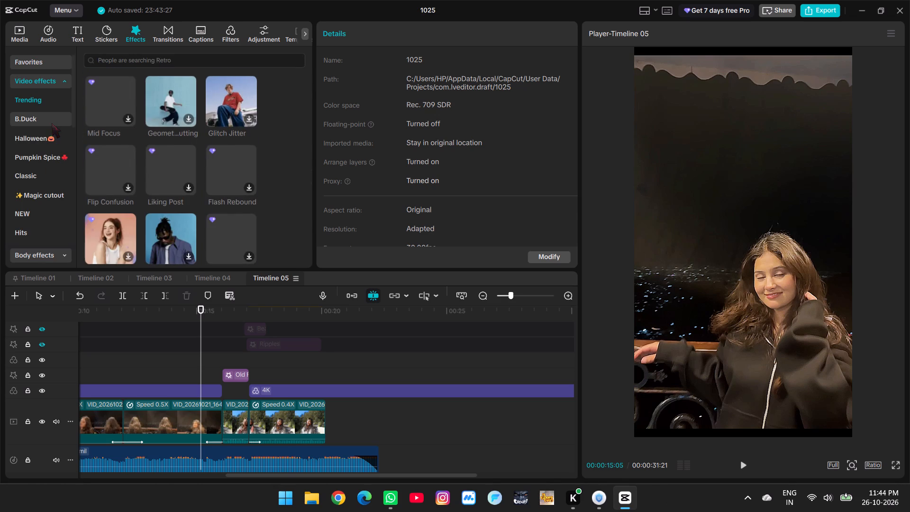
Search the video effects for "cut".
{"action": "left_click", "coordinate": [144, 61]}
{"action": "type", "text": "cuto"}
{"action": "key", "text": "BackSpace"}
{"action": "key", "text": "Return"}
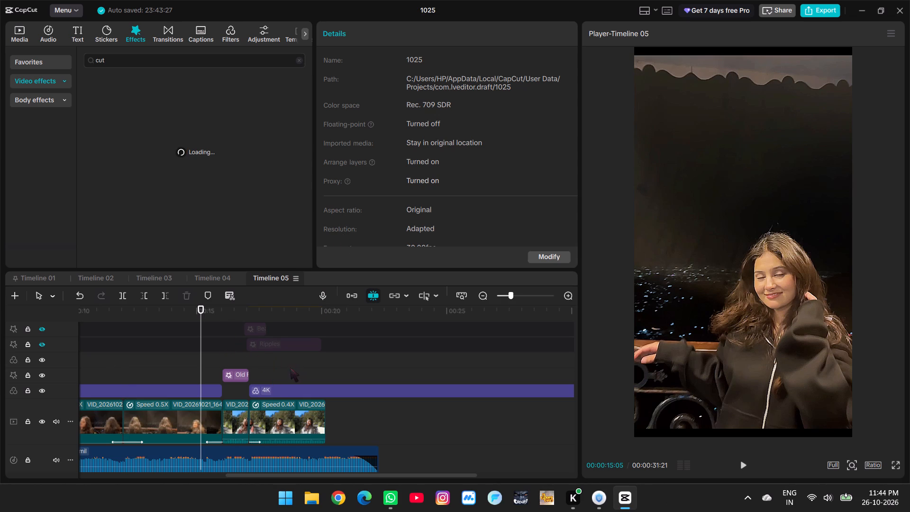
Look through the found effects and preview Scene Cut from the start of the black-and-white outdoor clip.
{"action": "left_click", "coordinate": [226, 352]}
{"action": "left_click_drag", "start_coordinate": [227, 351], "coordinate": [246, 359]}
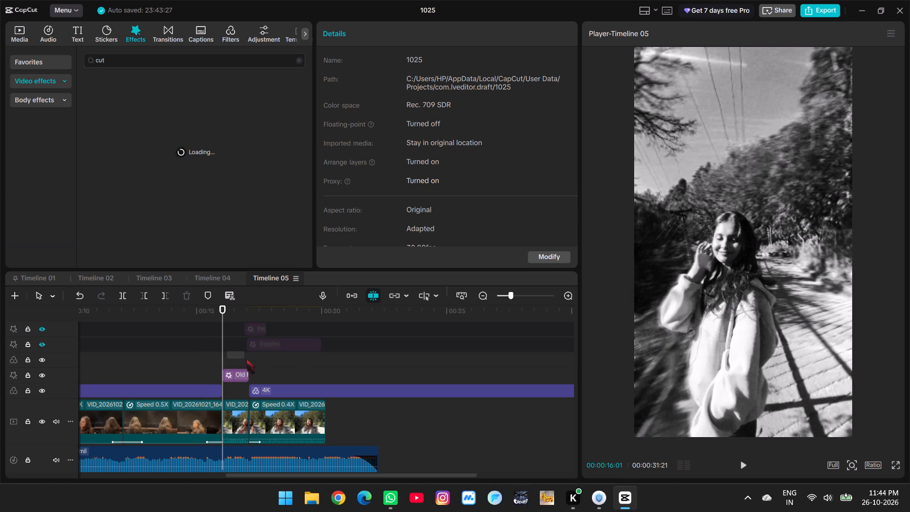
{"action": "left_click_drag", "start_coordinate": [246, 359], "coordinate": [250, 360]}
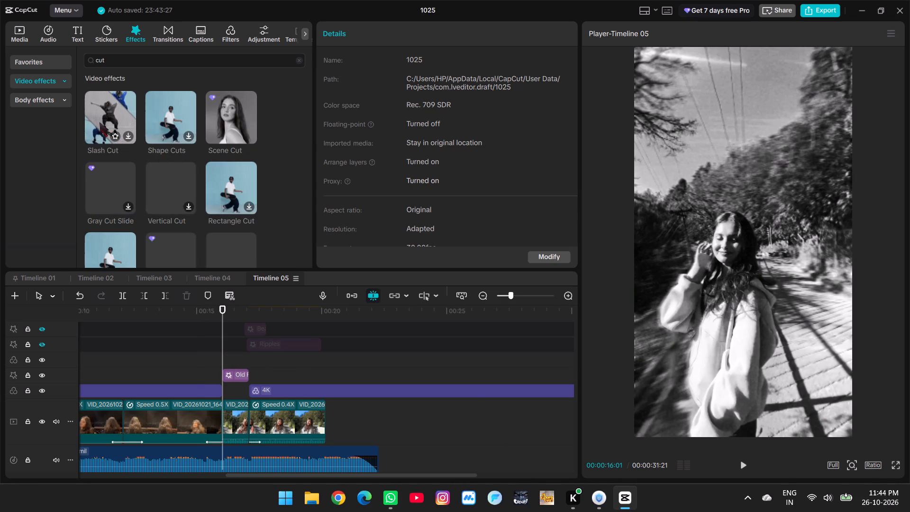
{"action": "left_click", "coordinate": [226, 116]}
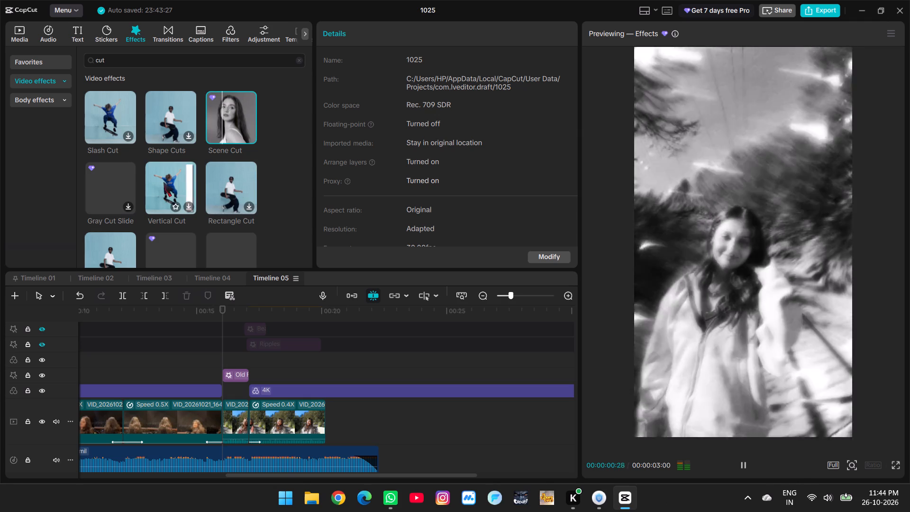
{"action": "scroll", "coordinate": [97, 215], "scroll_direction": "down", "scroll_amount": 1}
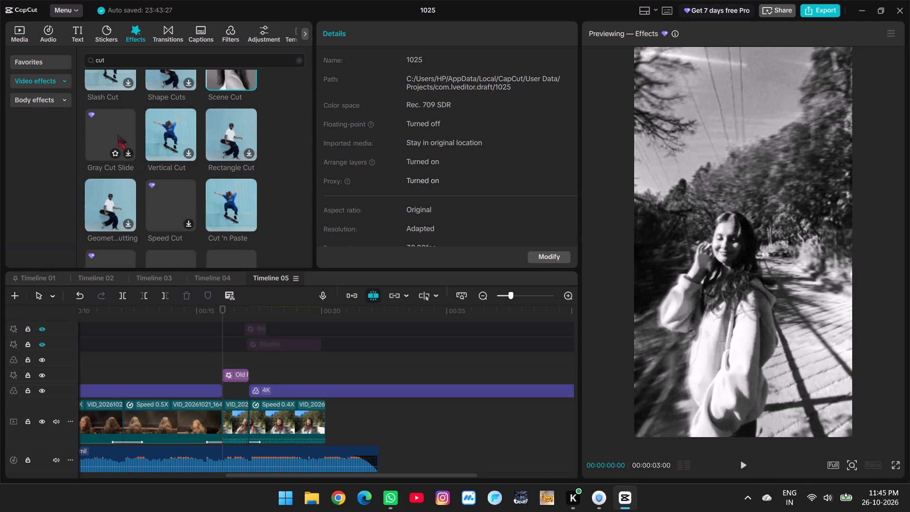
{"action": "scroll", "coordinate": [118, 135], "scroll_direction": "down", "scroll_amount": 1}
{"action": "scroll", "coordinate": [136, 193], "scroll_direction": "down", "scroll_amount": 1}
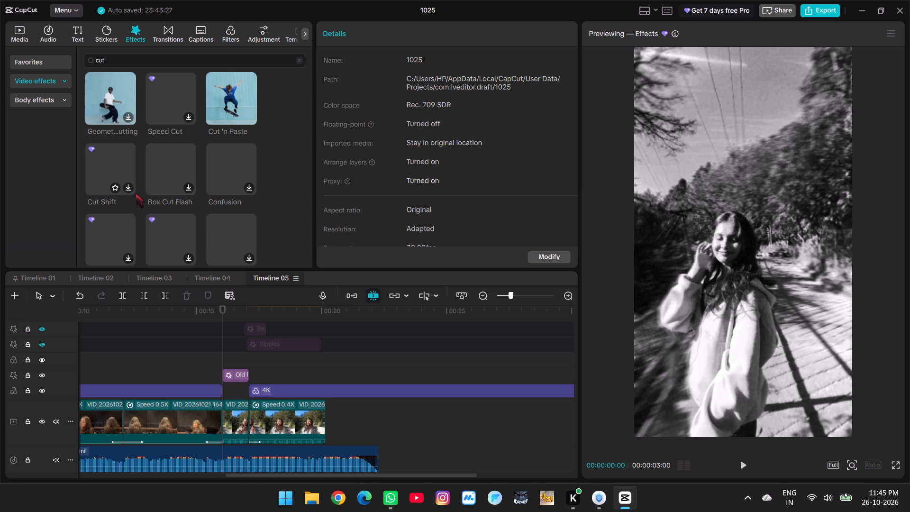
{"action": "scroll", "coordinate": [136, 193], "scroll_direction": "up", "scroll_amount": 4}
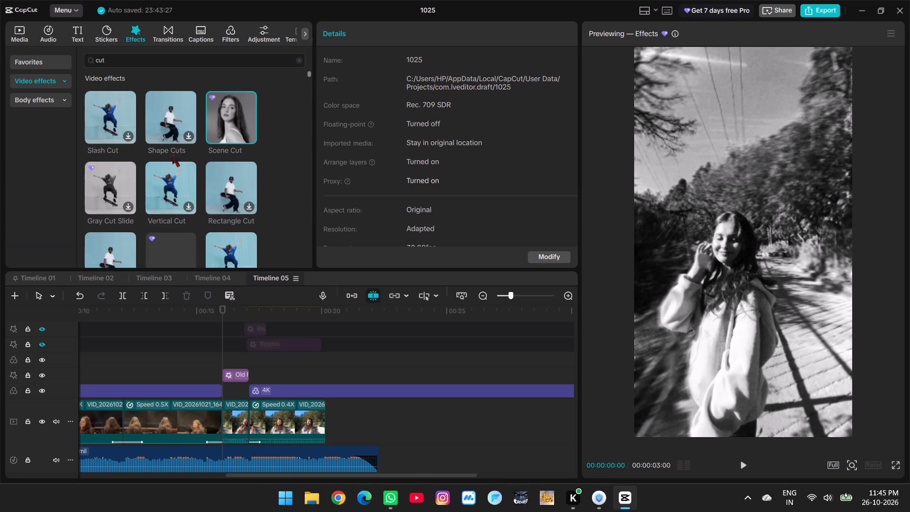
{"action": "left_click", "coordinate": [218, 114]}
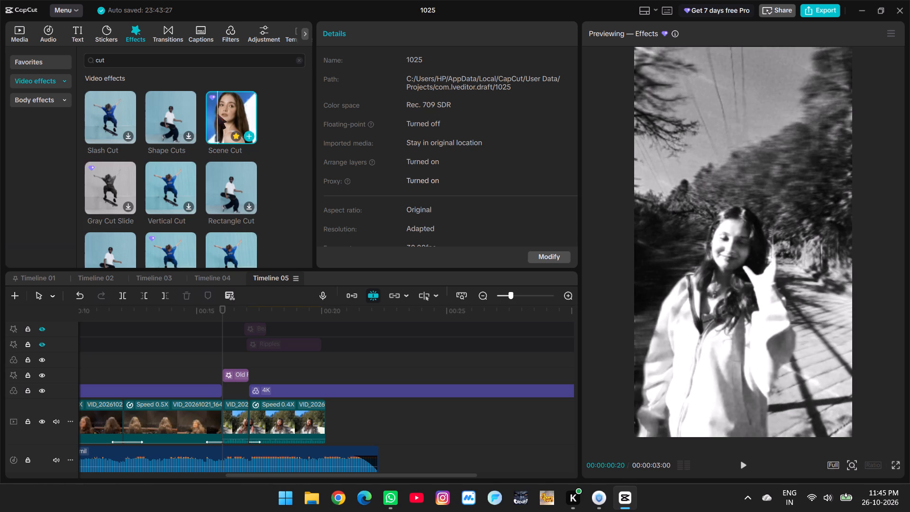
{"action": "key", "text": "space"}
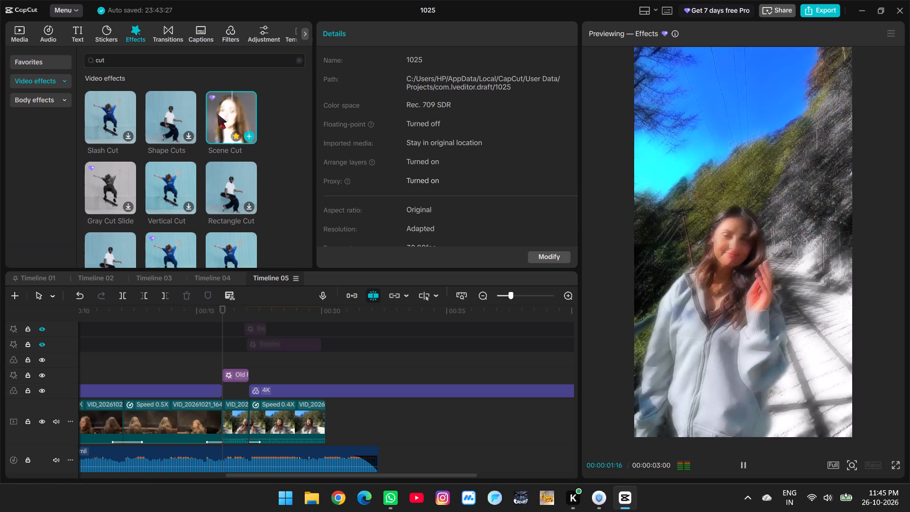
{"action": "key", "text": "space"}
Add the Scene Cut effect above the outdoor clips, starting at the Old Footage effect, and play it back.
{"action": "left_click_drag", "start_coordinate": [229, 116], "coordinate": [255, 261]}
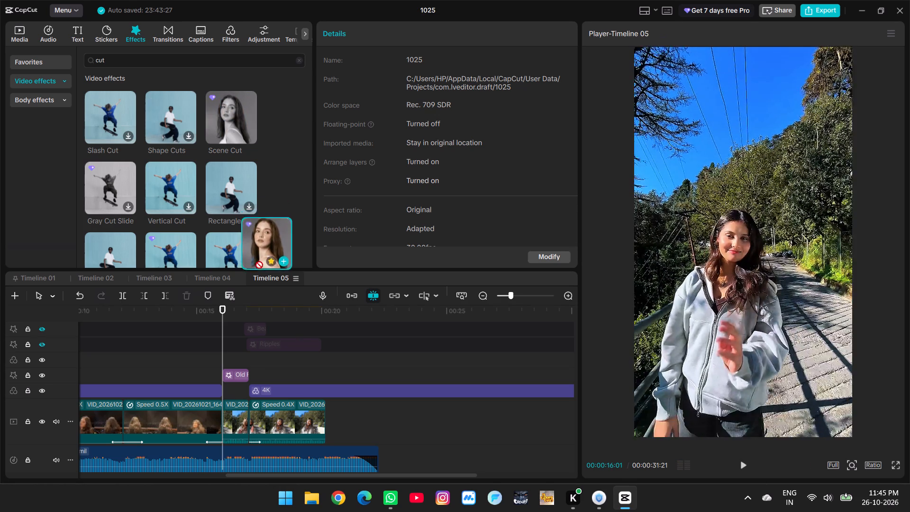
{"action": "left_click_drag", "start_coordinate": [255, 261], "coordinate": [225, 362]}
{"action": "key", "text": "space"}
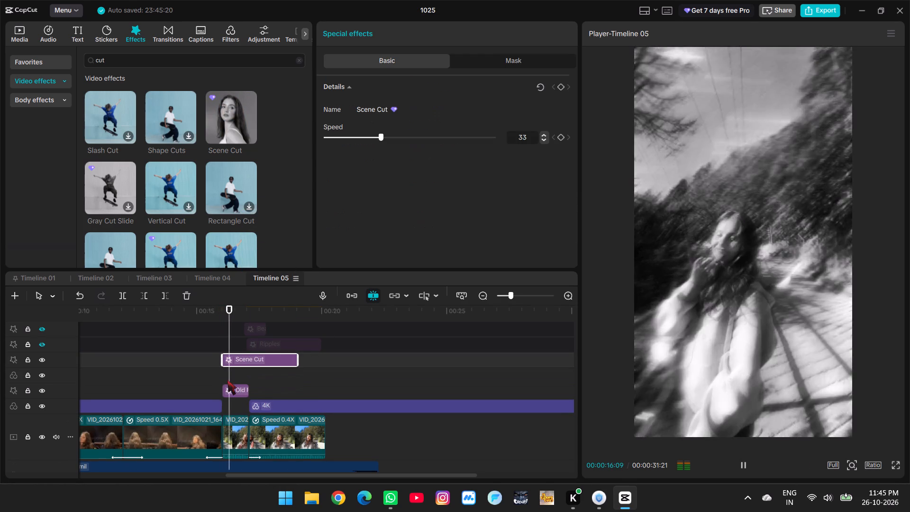
{"action": "key", "text": "space"}
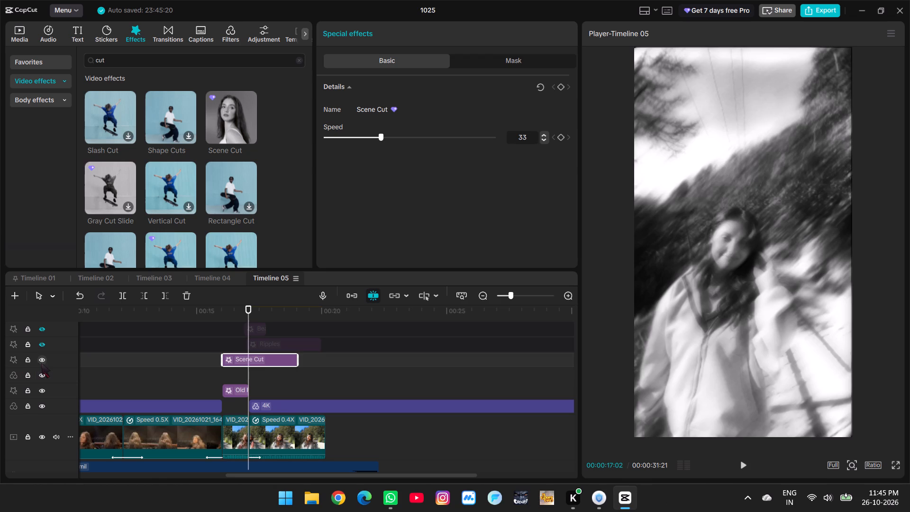
Shift the Scene Cut effect later so it starts shortly before the 0.4X outdoor clip, and play it back.
{"action": "left_click", "coordinate": [41, 363]}
{"action": "left_click_drag", "start_coordinate": [263, 365], "coordinate": [281, 366]}
{"action": "left_click", "coordinate": [231, 369]}
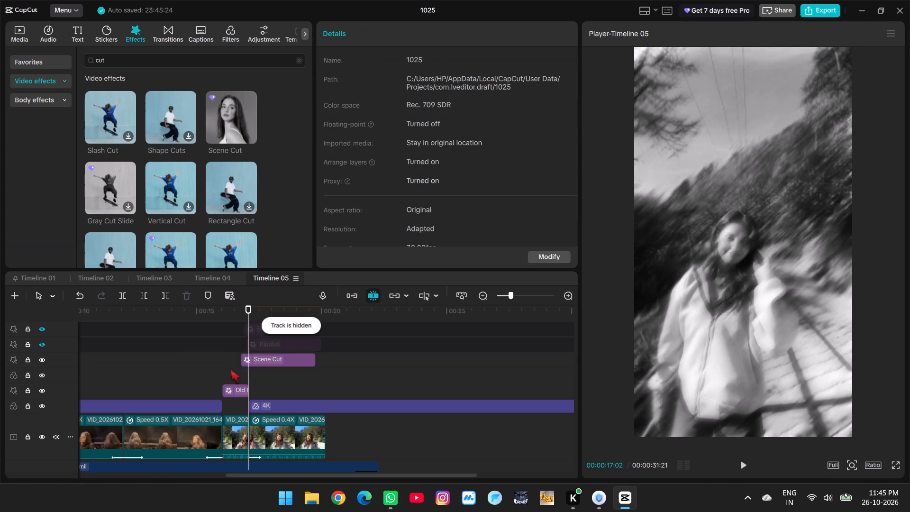
{"action": "key", "text": "space"}
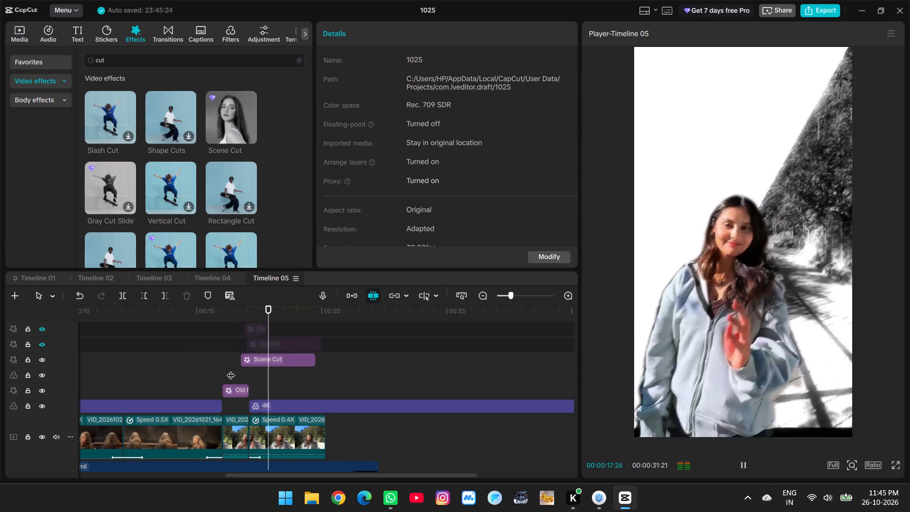
{"action": "key", "text": "space"}
{"action": "key", "text": "space"}
{"action": "key", "text": "space"}
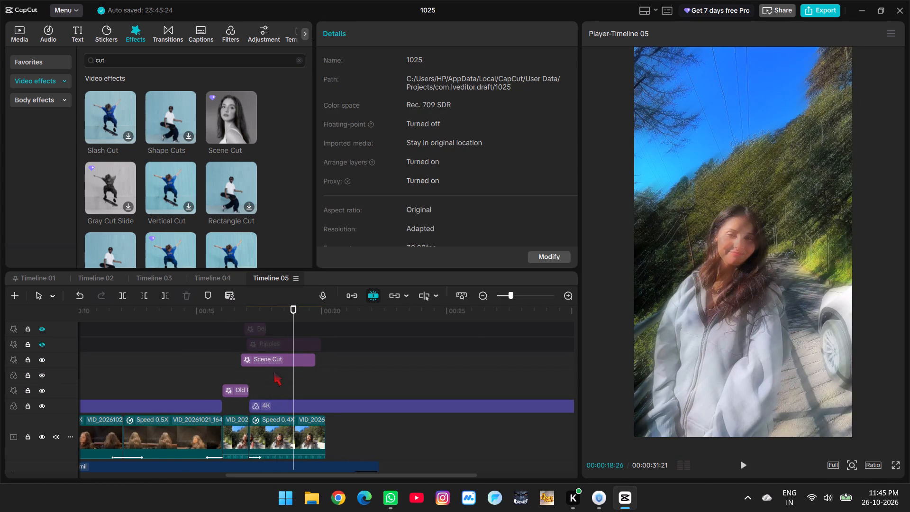
Examine how the Scene Cut effect plays across the change from the black-and-white clip to the 0.4X clip.
{"action": "scroll", "coordinate": [273, 371], "scroll_direction": "up", "scroll_amount": 4, "text": "ctrl"}
{"action": "scroll", "coordinate": [273, 371], "scroll_direction": "down", "scroll_amount": 4}
{"action": "left_click", "coordinate": [249, 342]}
{"action": "left_click_drag", "start_coordinate": [249, 342], "coordinate": [235, 339]}
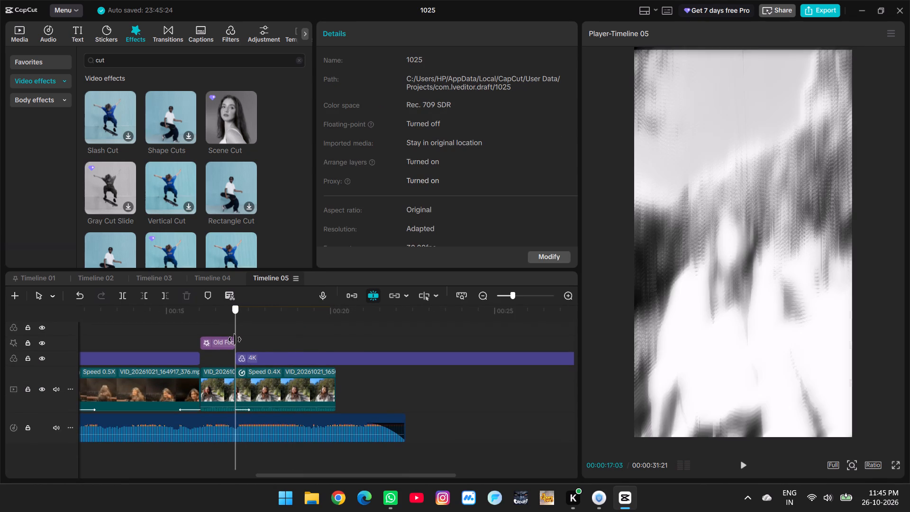
{"action": "left_click_drag", "start_coordinate": [235, 339], "coordinate": [222, 337]}
{"action": "scroll", "coordinate": [227, 342], "scroll_direction": "up", "scroll_amount": 3}
{"action": "key", "text": "space"}
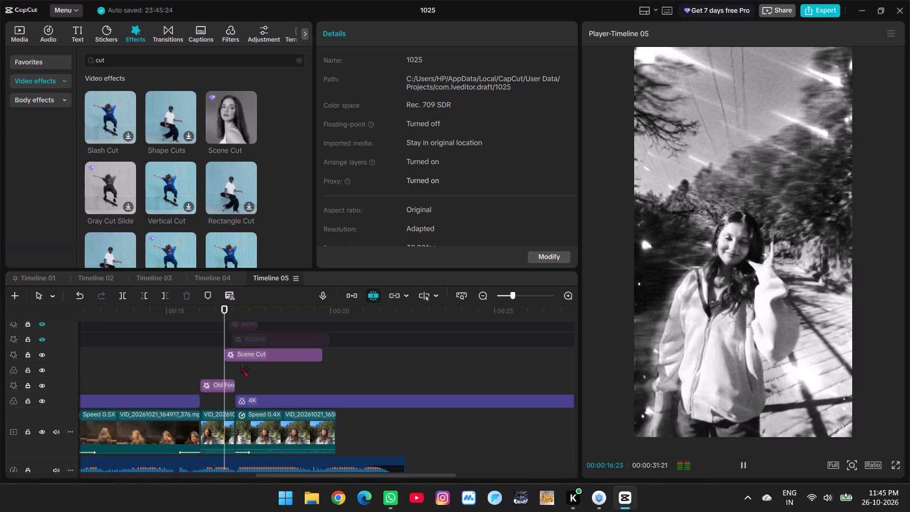
{"action": "key", "text": "space"}
{"action": "key", "text": "space"}
{"action": "key", "text": "space"}
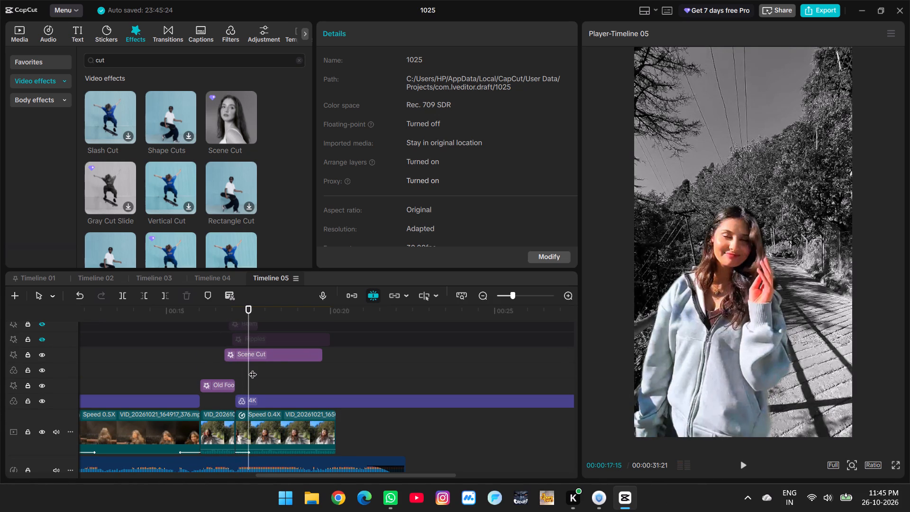
Trim the Scene Cut effect to about 0.7 s, align its start with the 0.4X outdoor clip, and check by playback.
{"action": "left_click", "coordinate": [277, 357]}
{"action": "left_click_drag", "start_coordinate": [319, 357], "coordinate": [247, 361]}
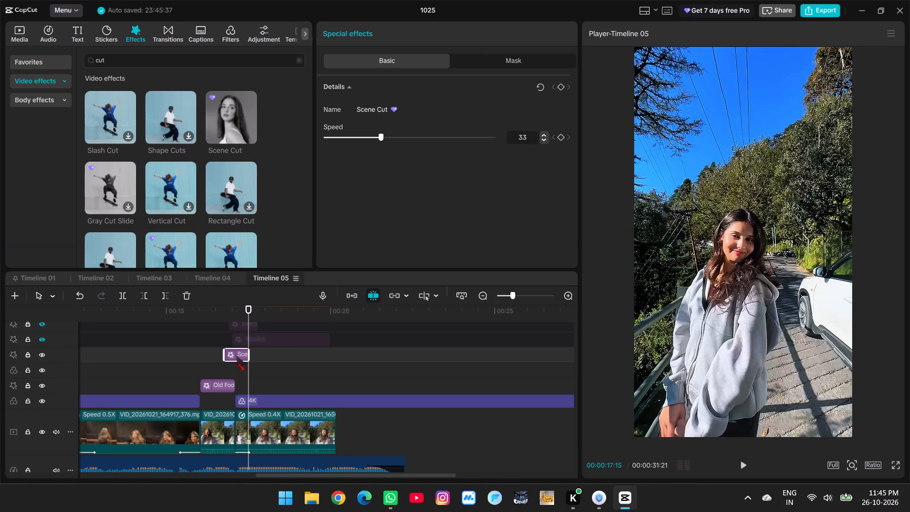
{"action": "left_click_drag", "start_coordinate": [235, 355], "coordinate": [247, 357]}
{"action": "left_click", "coordinate": [227, 364]}
{"action": "key", "text": "space"}
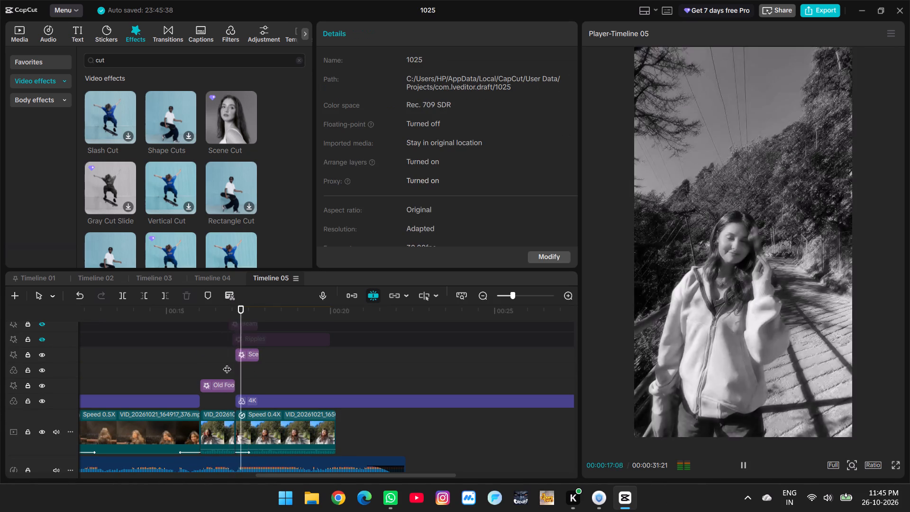
{"action": "key", "text": "space"}
{"action": "scroll", "coordinate": [239, 369], "scroll_direction": "up", "scroll_amount": 13, "text": "ctrl"}
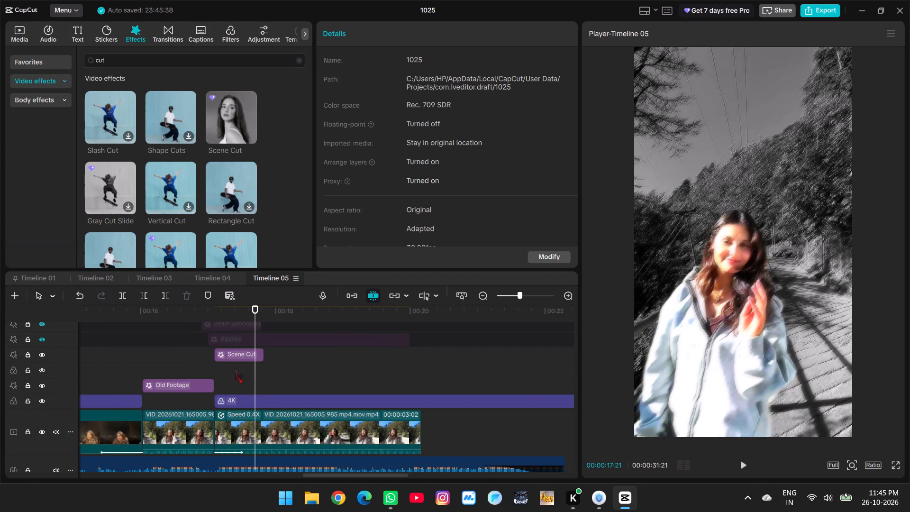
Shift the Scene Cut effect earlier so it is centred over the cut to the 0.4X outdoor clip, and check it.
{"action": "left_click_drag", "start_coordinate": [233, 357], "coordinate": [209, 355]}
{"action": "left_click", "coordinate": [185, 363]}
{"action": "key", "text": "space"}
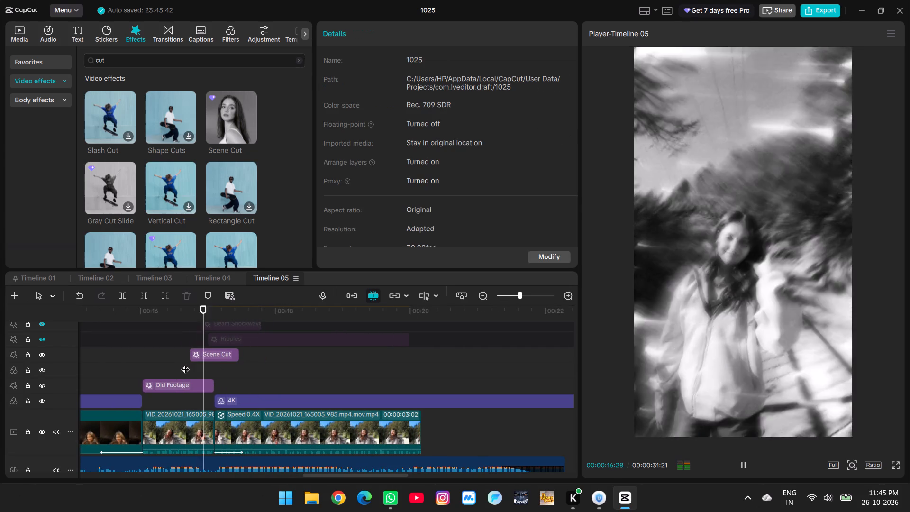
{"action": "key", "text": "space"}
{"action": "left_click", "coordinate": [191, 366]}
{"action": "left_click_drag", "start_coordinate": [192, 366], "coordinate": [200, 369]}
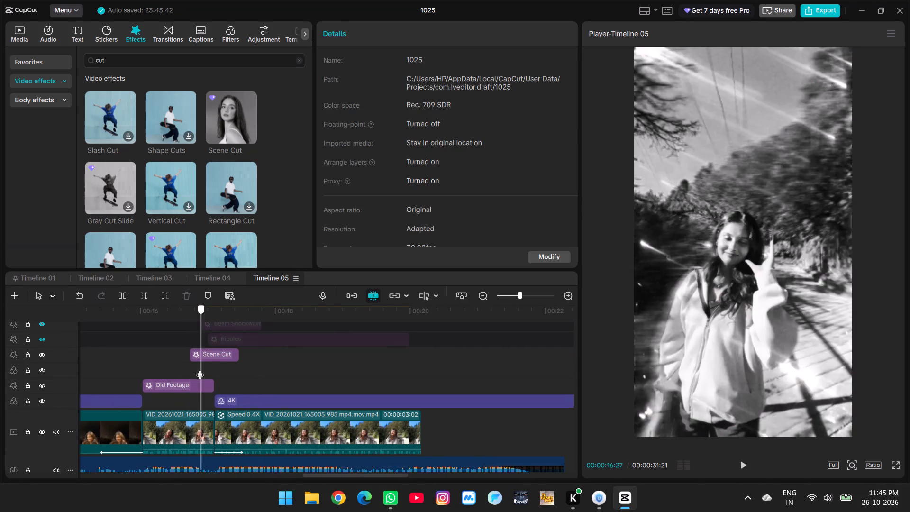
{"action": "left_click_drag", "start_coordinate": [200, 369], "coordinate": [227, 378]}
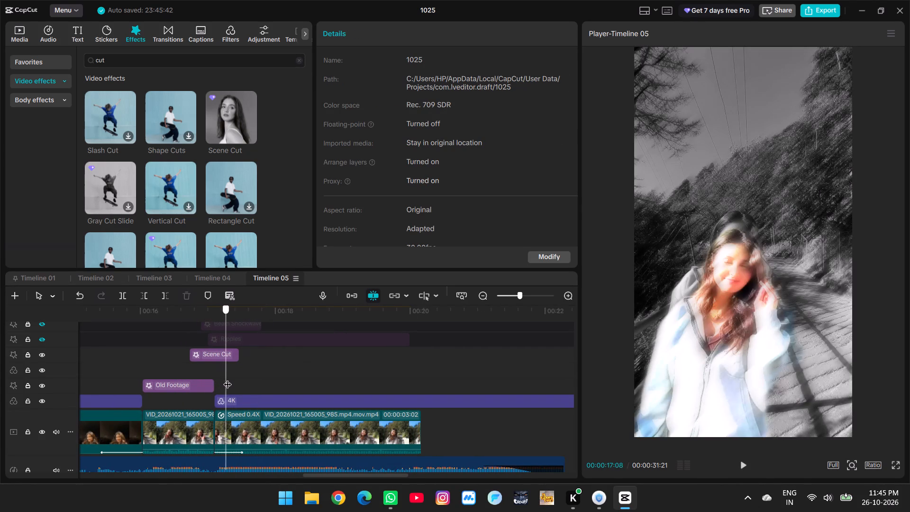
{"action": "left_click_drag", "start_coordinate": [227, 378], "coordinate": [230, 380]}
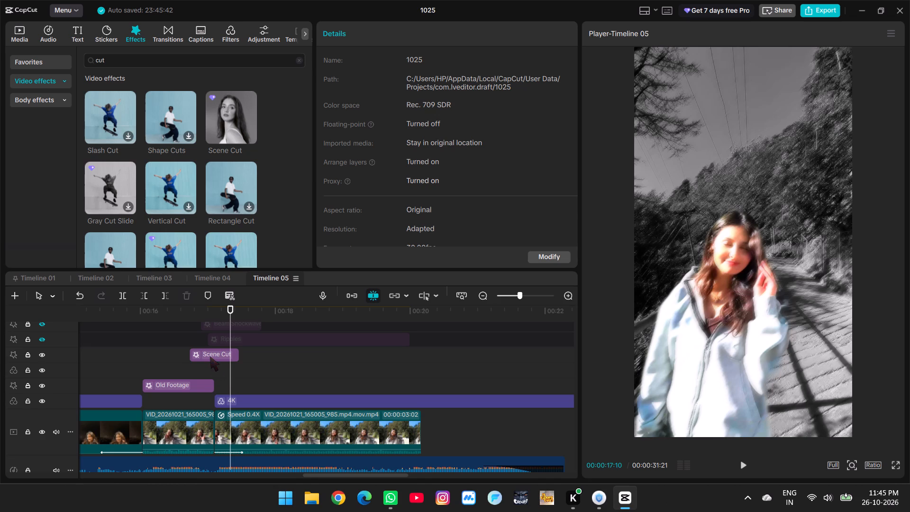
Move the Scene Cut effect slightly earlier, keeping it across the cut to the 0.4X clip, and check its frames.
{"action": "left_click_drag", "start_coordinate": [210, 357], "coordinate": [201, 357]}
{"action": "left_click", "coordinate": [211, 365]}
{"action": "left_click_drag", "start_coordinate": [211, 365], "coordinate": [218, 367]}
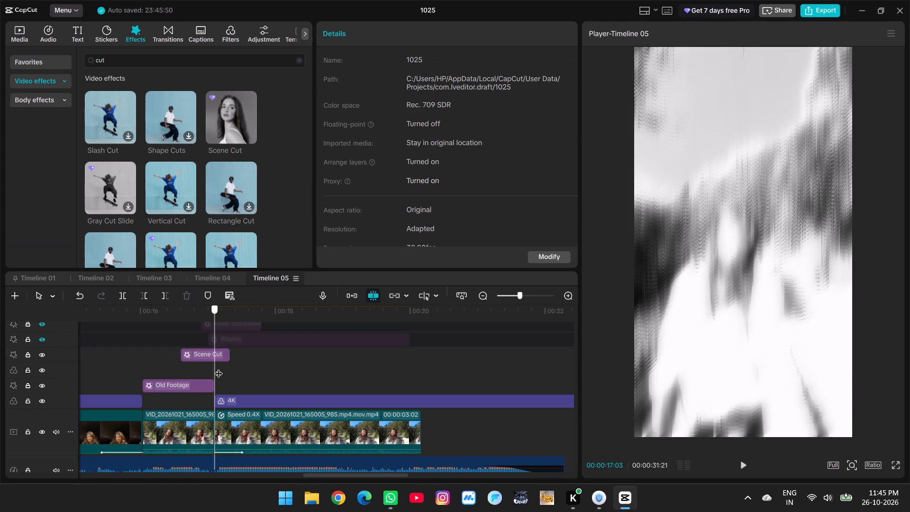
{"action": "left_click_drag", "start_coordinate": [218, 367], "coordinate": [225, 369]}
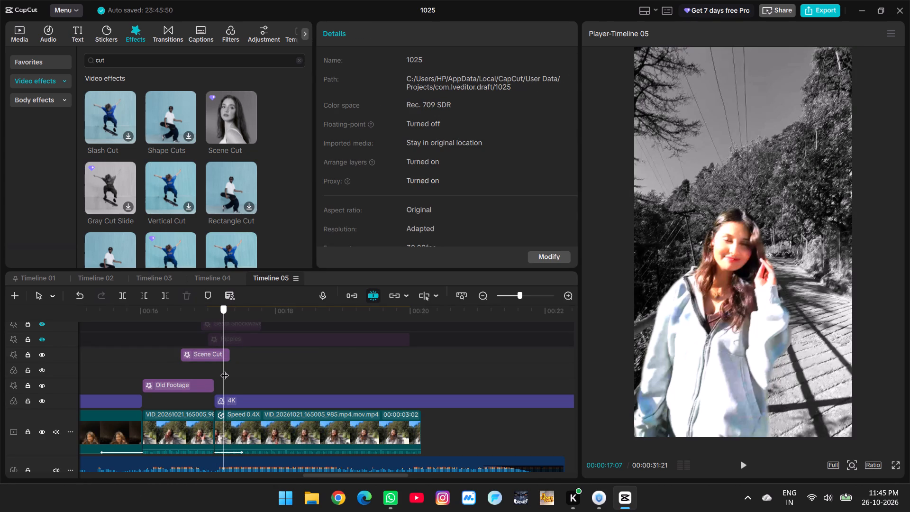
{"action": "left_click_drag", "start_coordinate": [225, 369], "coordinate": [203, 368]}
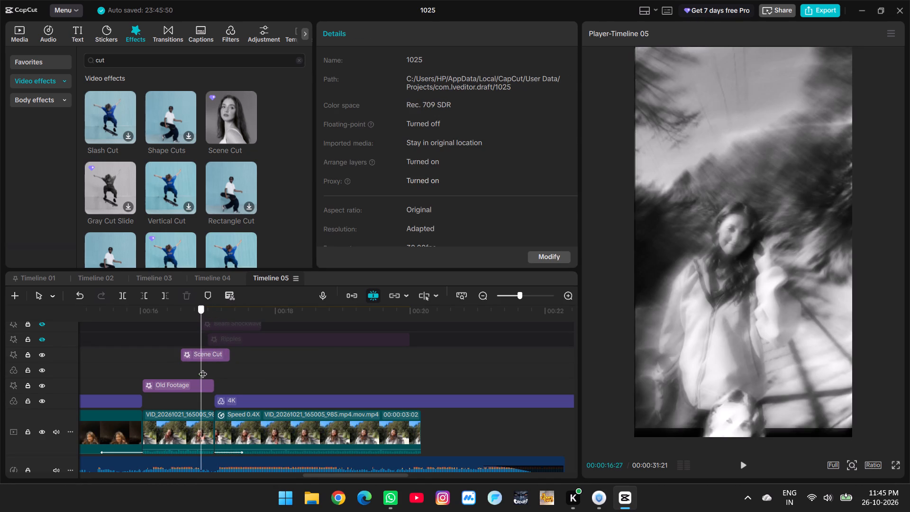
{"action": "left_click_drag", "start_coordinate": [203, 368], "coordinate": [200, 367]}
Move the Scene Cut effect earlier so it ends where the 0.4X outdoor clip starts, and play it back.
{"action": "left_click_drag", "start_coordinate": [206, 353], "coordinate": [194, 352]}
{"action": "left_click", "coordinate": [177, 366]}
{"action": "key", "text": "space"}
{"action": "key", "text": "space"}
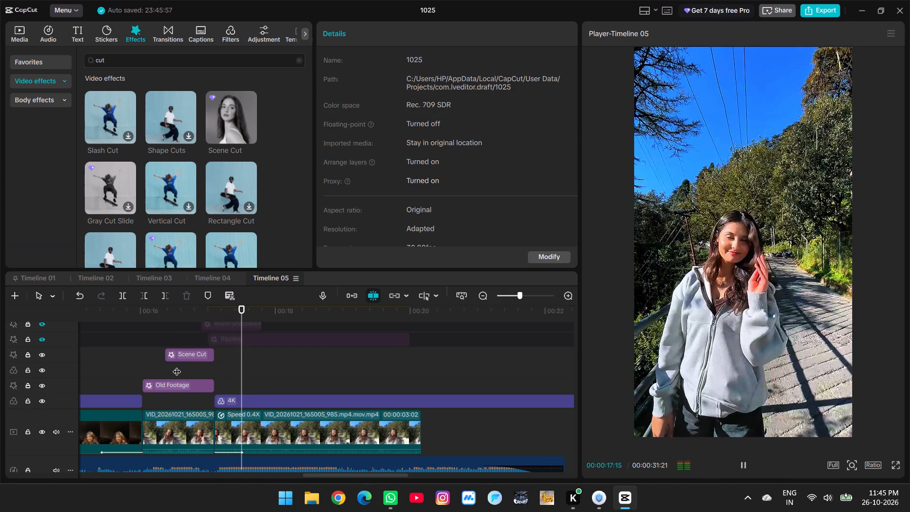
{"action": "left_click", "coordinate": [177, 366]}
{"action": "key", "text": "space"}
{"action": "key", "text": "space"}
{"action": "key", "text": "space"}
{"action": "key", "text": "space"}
Shift the Scene Cut effect slightly later so it ends at 00:00:17:05, just inside the 0.4X clip, and play it back.
{"action": "scroll", "coordinate": [180, 366], "scroll_direction": "up", "scroll_amount": 2, "text": "ctrl"}
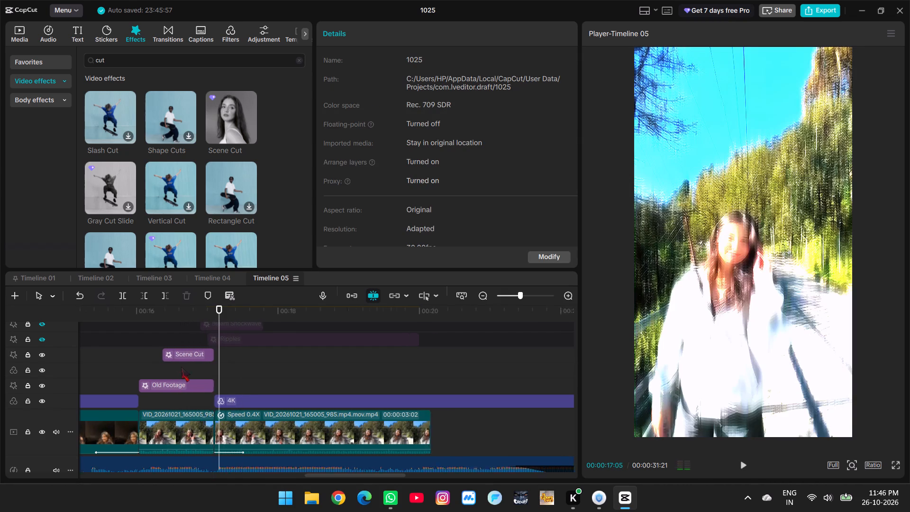
{"action": "scroll", "coordinate": [181, 367], "scroll_direction": "up", "scroll_amount": 16, "text": "ctrl"}
{"action": "left_click_drag", "start_coordinate": [184, 354], "coordinate": [197, 356]}
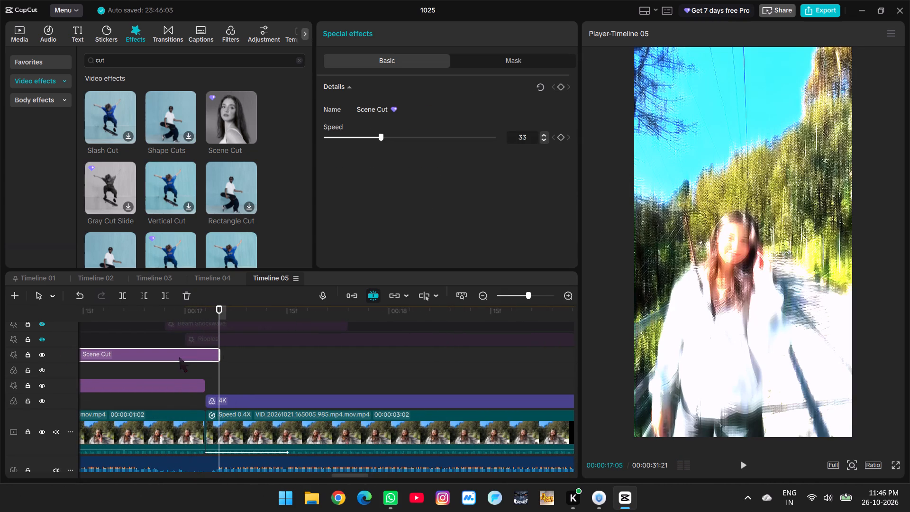
{"action": "left_click", "coordinate": [164, 364]}
{"action": "key", "text": "space"}
{"action": "left_click", "coordinate": [100, 368]}
{"action": "key", "text": "space"}
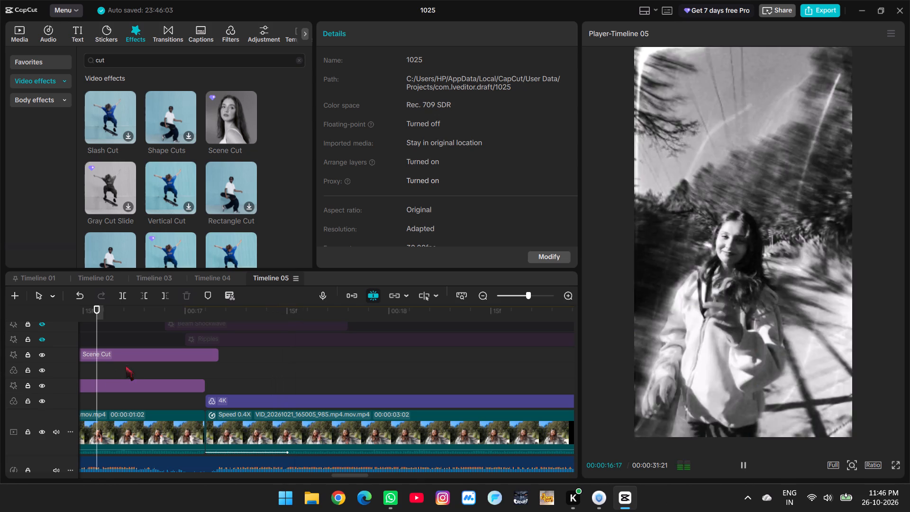
{"action": "key", "text": "space"}
{"action": "key", "text": "space"}
{"action": "key", "text": "space"}
{"action": "scroll", "coordinate": [165, 368], "scroll_direction": "down", "scroll_amount": 5, "text": "ctrl"}
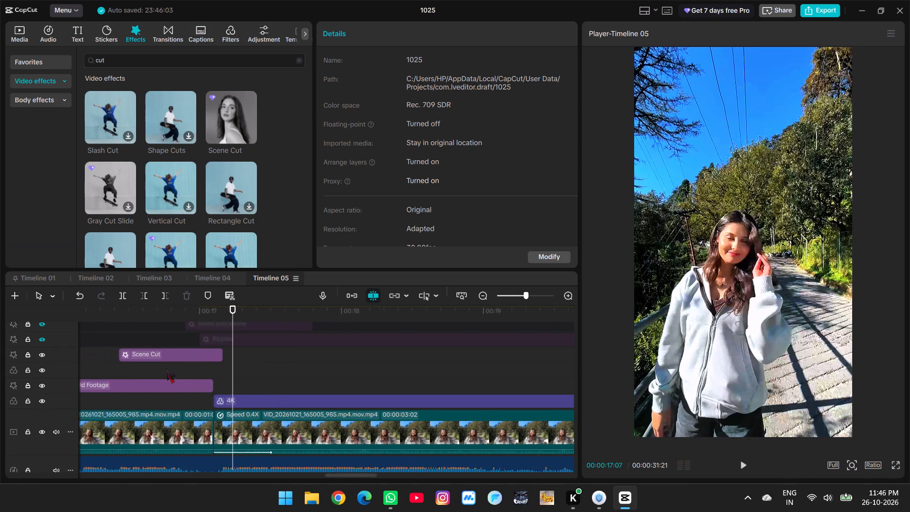
{"action": "scroll", "coordinate": [166, 368], "scroll_direction": "down", "scroll_amount": 4, "text": "ctrl"}
{"action": "scroll", "coordinate": [166, 368], "scroll_direction": "down", "scroll_amount": 3}
{"action": "scroll", "coordinate": [129, 346], "scroll_direction": "up", "scroll_amount": 2}
{"action": "left_click", "coordinate": [129, 347]}
{"action": "key", "text": "space"}
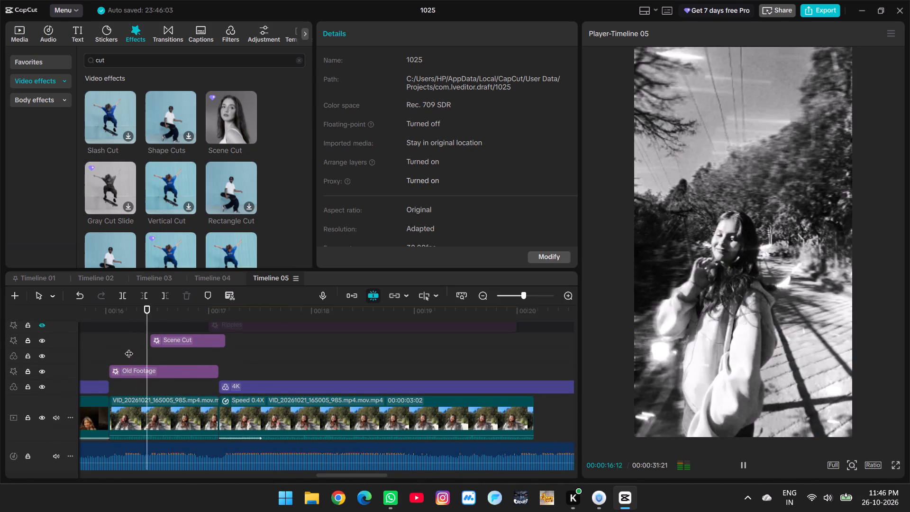
{"action": "key", "text": "space"}
Hide the Old Footage effect's track and play back the first outdoor clip without it.
{"action": "left_click", "coordinate": [135, 366]}
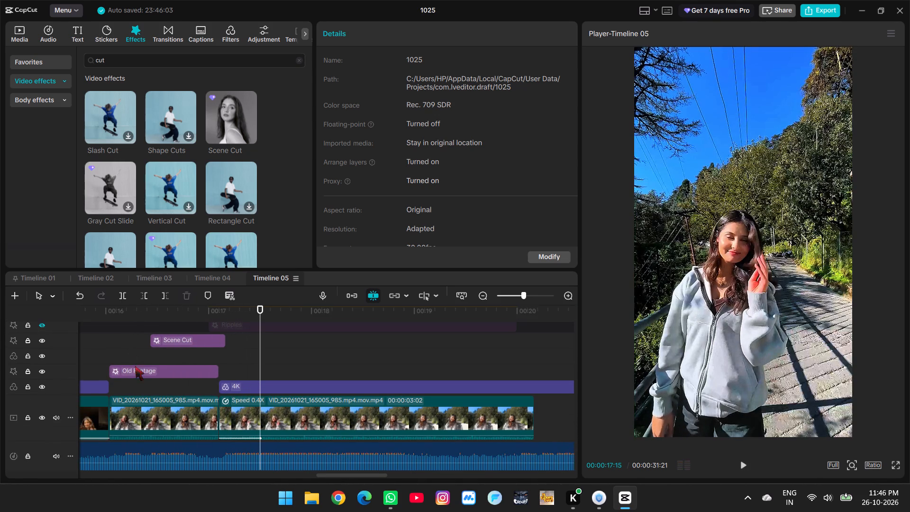
{"action": "left_click", "coordinate": [41, 370]}
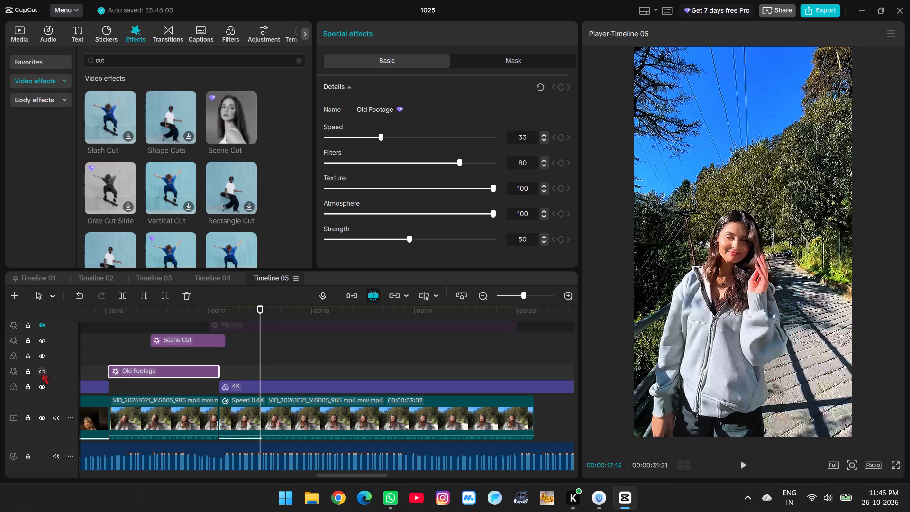
{"action": "left_click", "coordinate": [109, 352]}
{"action": "left_click_drag", "start_coordinate": [109, 352], "coordinate": [98, 352]}
{"action": "key", "text": "space"}
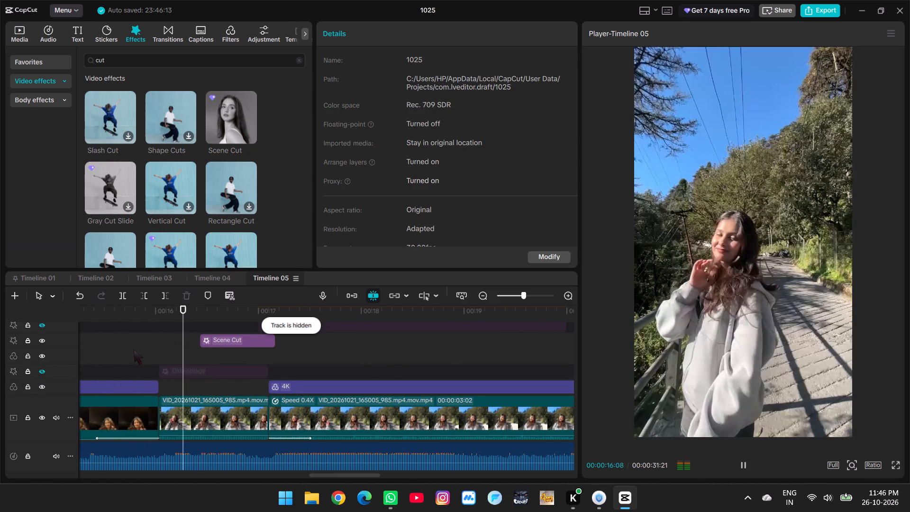
{"action": "key", "text": "space"}
{"action": "left_click", "coordinate": [169, 351]}
{"action": "key", "text": "space"}
{"action": "key", "text": "space"}
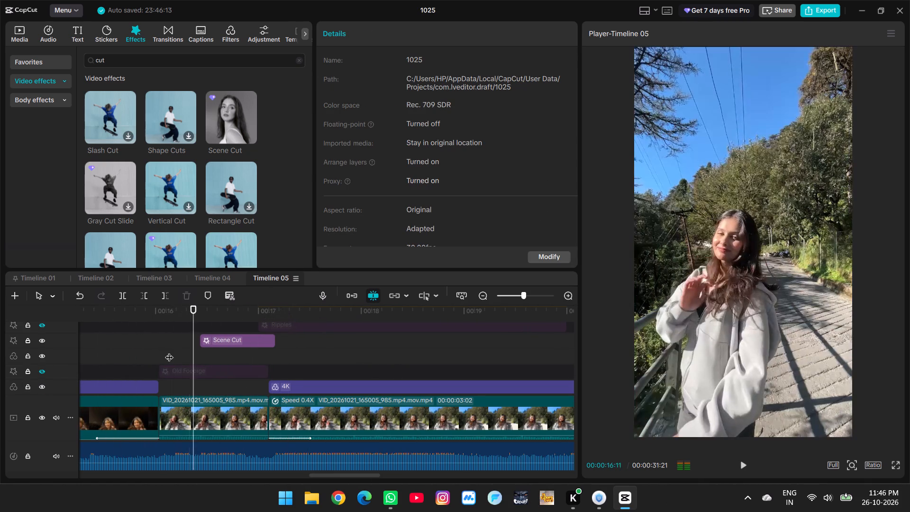
{"action": "left_click", "coordinate": [169, 351]}
Extend the Scene Cut effect's start back to the beginning of the first outdoor clip, and play it back.
{"action": "left_click", "coordinate": [227, 341]}
{"action": "left_click_drag", "start_coordinate": [199, 340], "coordinate": [162, 344]}
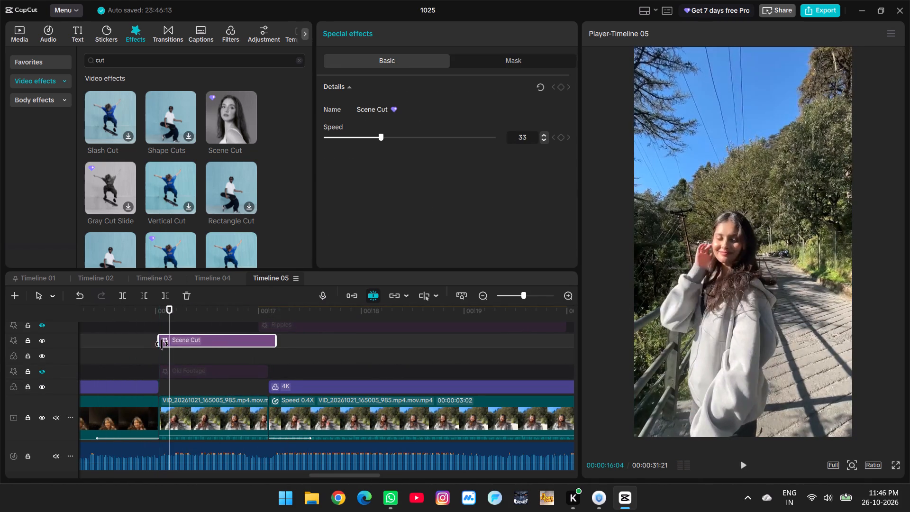
{"action": "left_click", "coordinate": [157, 354]}
{"action": "key", "text": "space"}
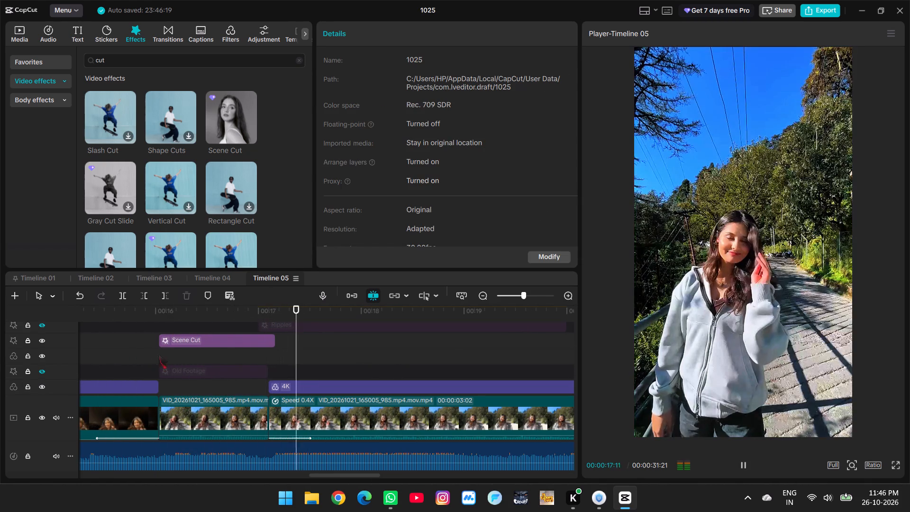
{"action": "key", "text": "space"}
{"action": "key", "text": "space"}
{"action": "key", "text": "space"}
{"action": "left_click", "coordinate": [175, 356]}
{"action": "left_click", "coordinate": [155, 353]}
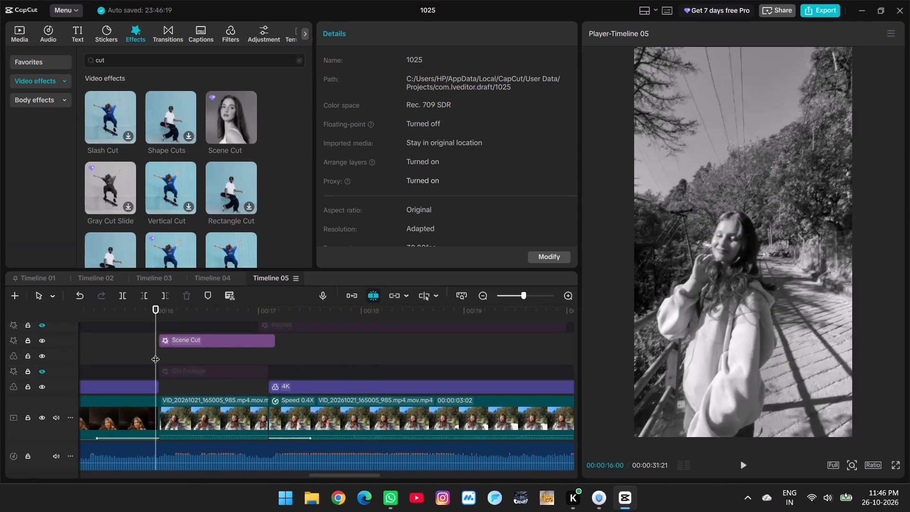
{"action": "key", "text": "space"}
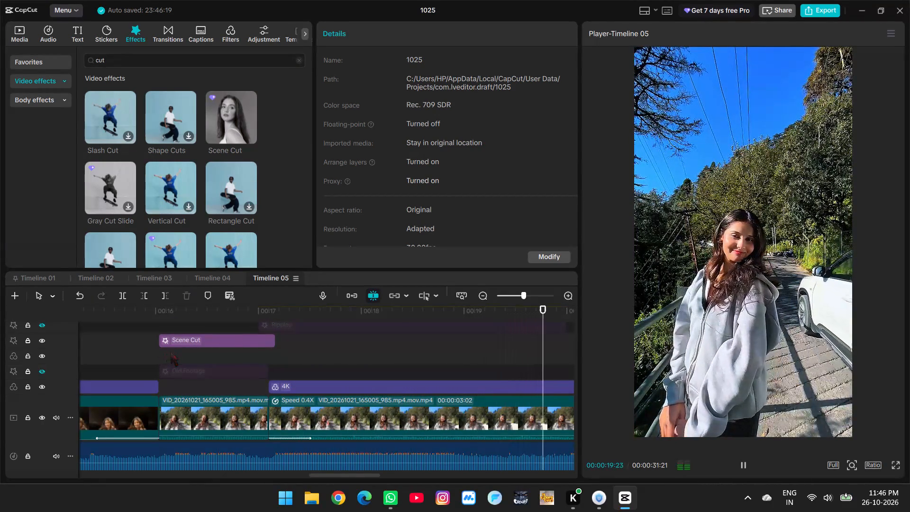
{"action": "key", "text": "space"}
Examine how the extended Scene Cut effect plays over the first outdoor clip and into the 0.4X clip.
{"action": "left_click", "coordinate": [220, 348]}
{"action": "key", "text": "space"}
{"action": "key", "text": "space"}
{"action": "key", "text": "space"}
{"action": "key", "text": "space"}
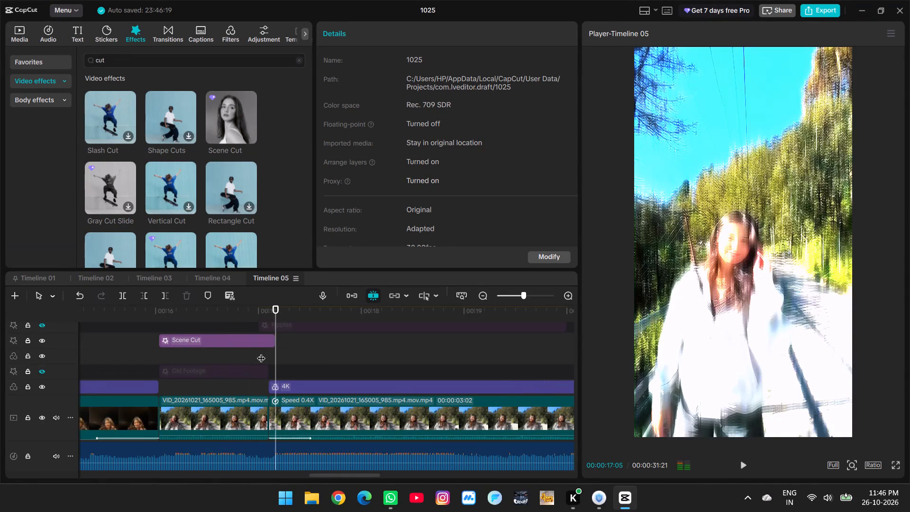
{"action": "key", "text": "space"}
{"action": "left_click", "coordinate": [249, 355]}
{"action": "key", "text": "space"}
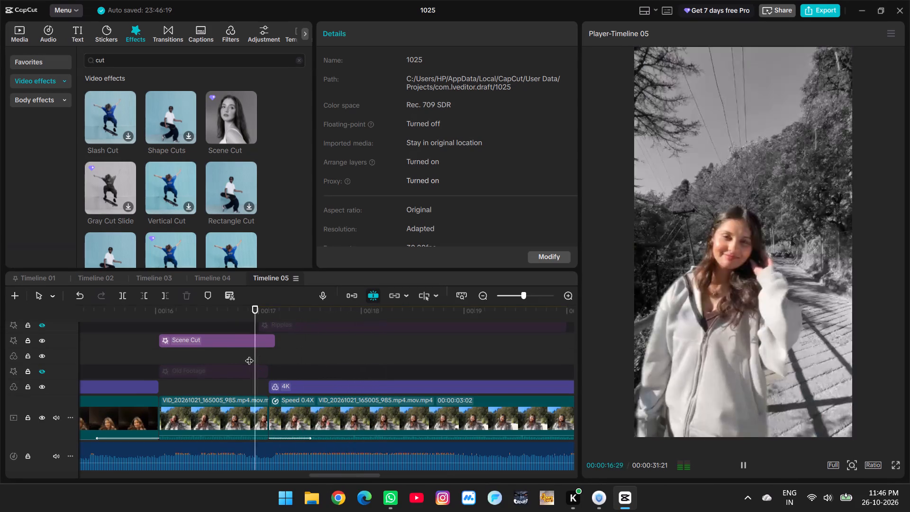
{"action": "left_click", "coordinate": [217, 355]}
{"action": "key", "text": "space"}
{"action": "key", "text": "space"}
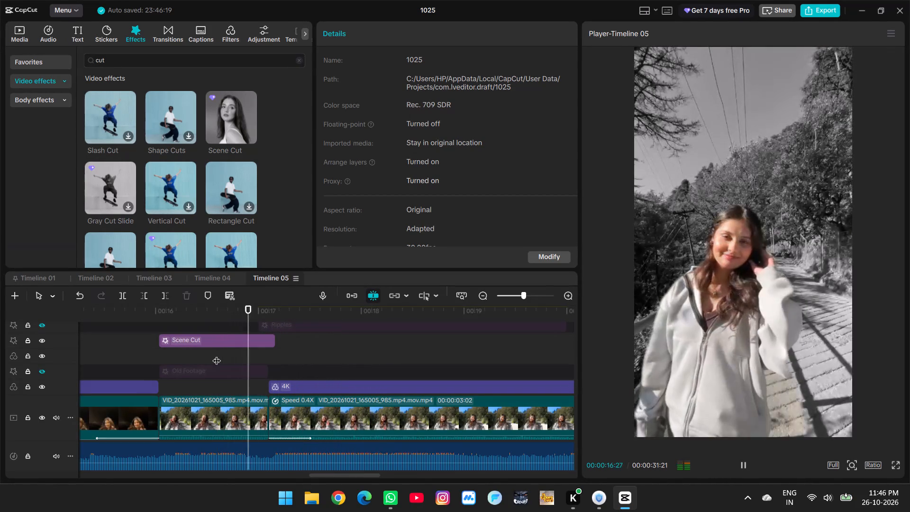
{"action": "left_click", "coordinate": [155, 353]}
{"action": "key", "text": "space"}
{"action": "key", "text": "space"}
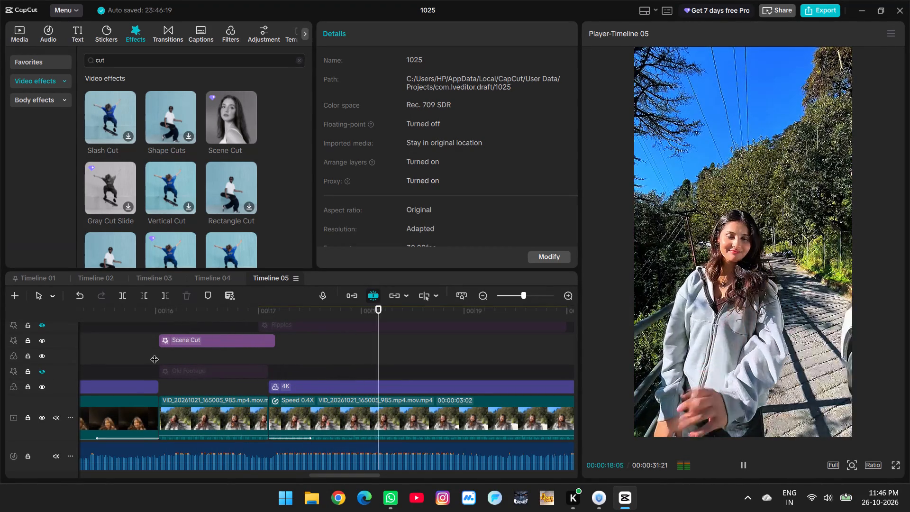
{"action": "left_click", "coordinate": [155, 353]}
{"action": "left_click", "coordinate": [189, 338]}
{"action": "key", "text": "space"}
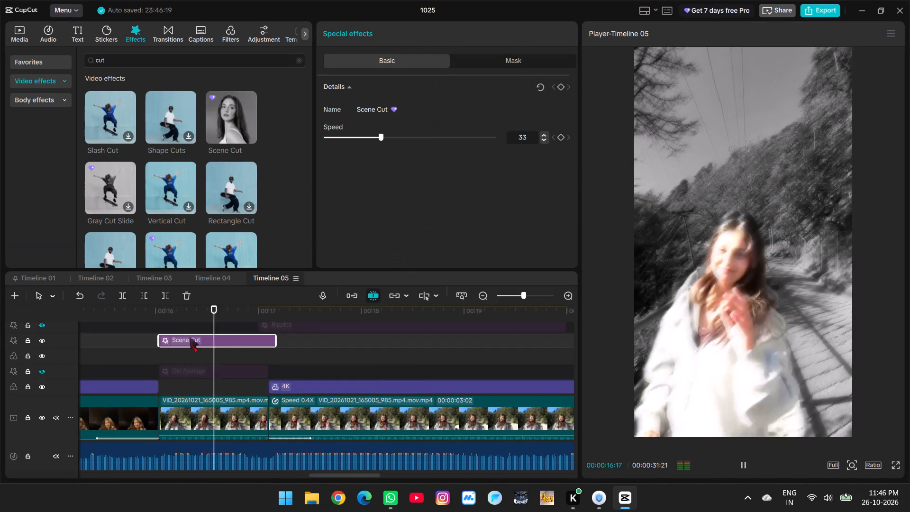
{"action": "scroll", "coordinate": [350, 368], "scroll_direction": "down", "scroll_amount": 12, "text": "ctrl"}
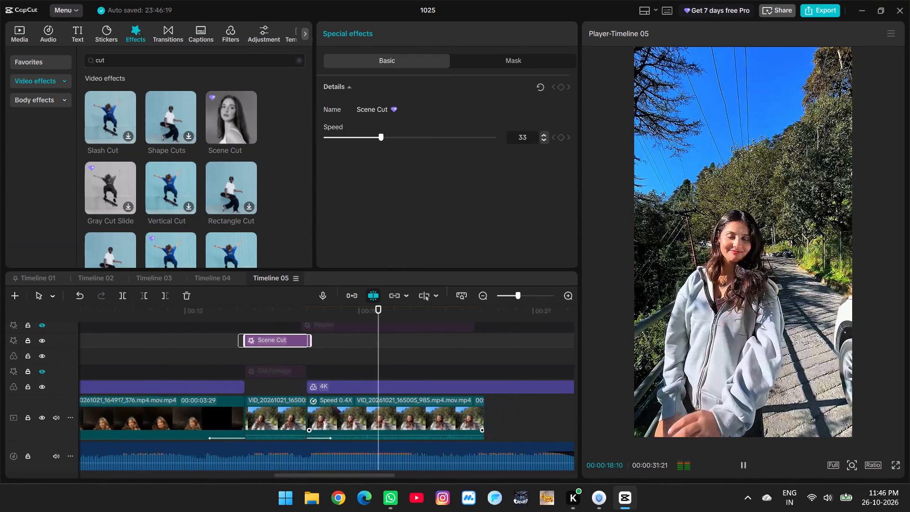
{"action": "scroll", "coordinate": [332, 404], "scroll_direction": "down", "scroll_amount": 7, "text": "ctrl"}
{"action": "scroll", "coordinate": [326, 392], "scroll_direction": "up", "scroll_amount": 3}
{"action": "key", "text": "space"}
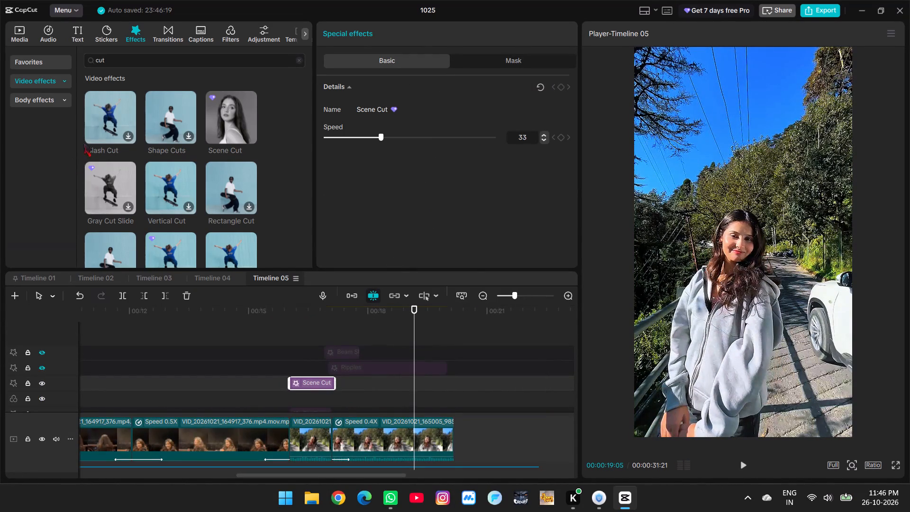
Look through more of the "cut" video effects and try the one beneath Box Cut Flash.
{"action": "scroll", "coordinate": [109, 174], "scroll_direction": "down", "scroll_amount": 5}
{"action": "scroll", "coordinate": [109, 174], "scroll_direction": "up", "scroll_amount": 1}
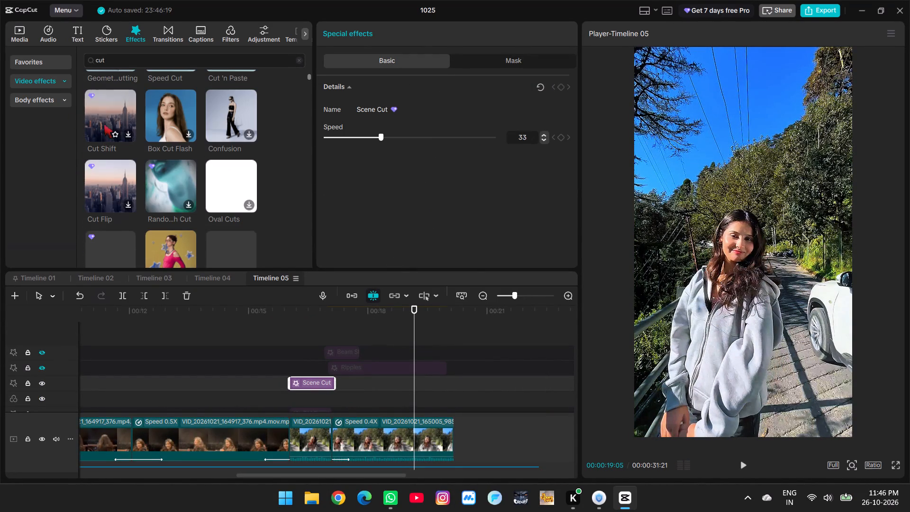
{"action": "scroll", "coordinate": [113, 204], "scroll_direction": "down", "scroll_amount": 1}
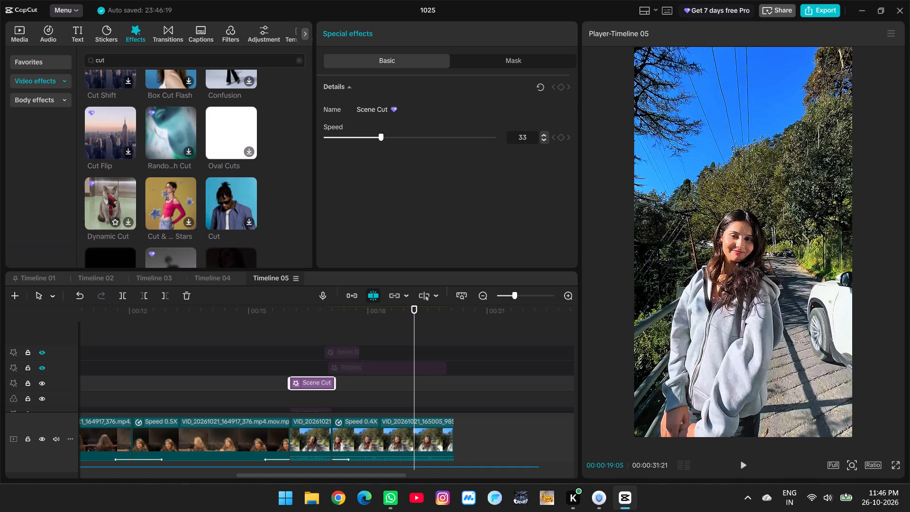
{"action": "left_click", "coordinate": [161, 132]}
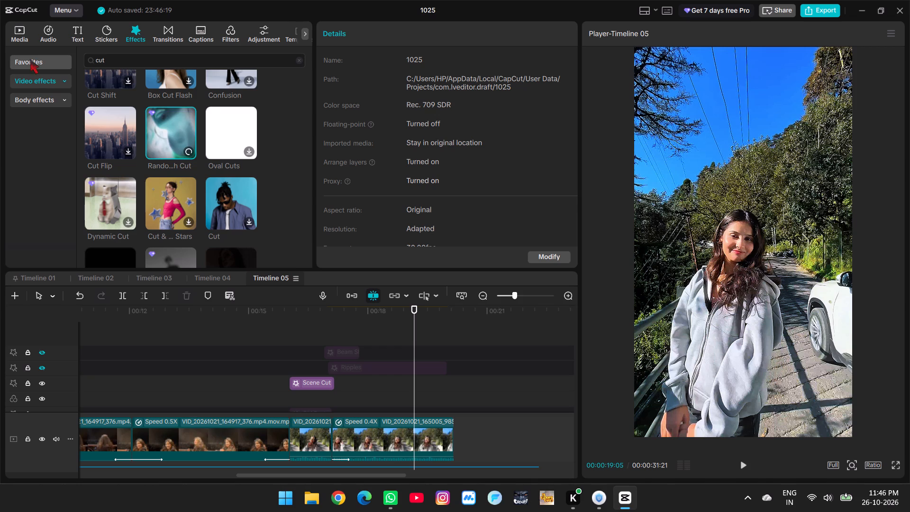
Browse the trending body effects and preview the first one and Parts Assembled on the outdoor footage.
{"action": "left_click", "coordinate": [36, 99]}
{"action": "left_click", "coordinate": [43, 85]}
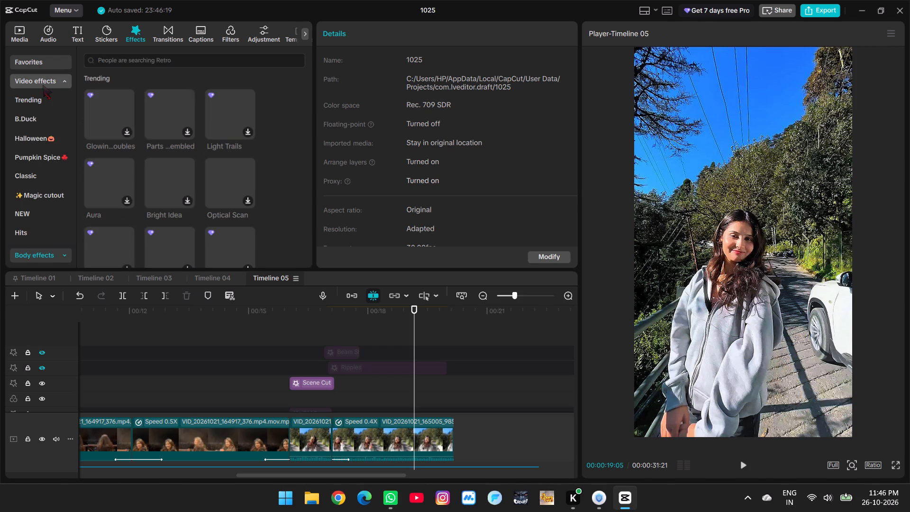
{"action": "left_click", "coordinate": [103, 114]}
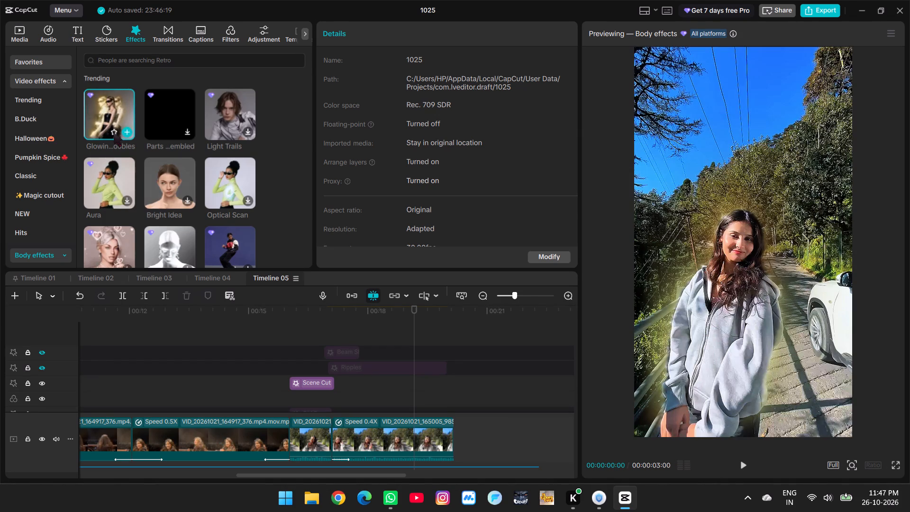
{"action": "left_click", "coordinate": [113, 132]}
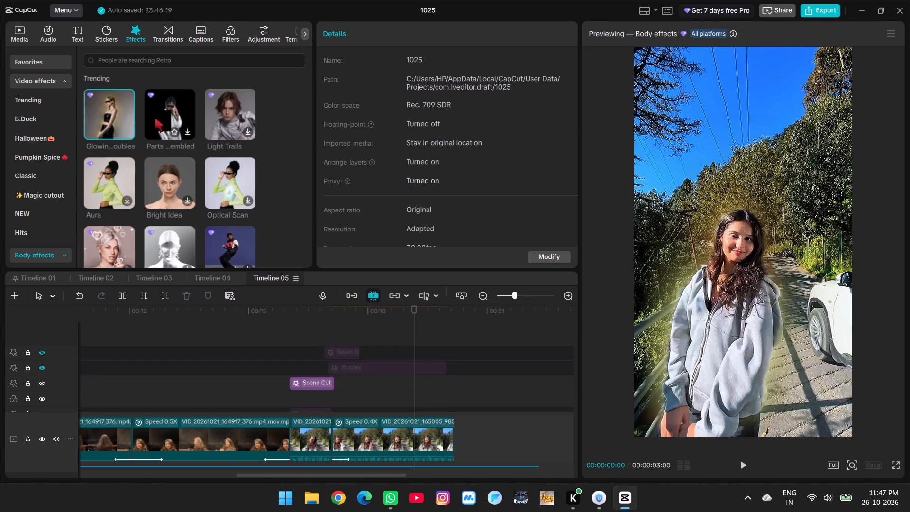
{"action": "left_click", "coordinate": [155, 118]}
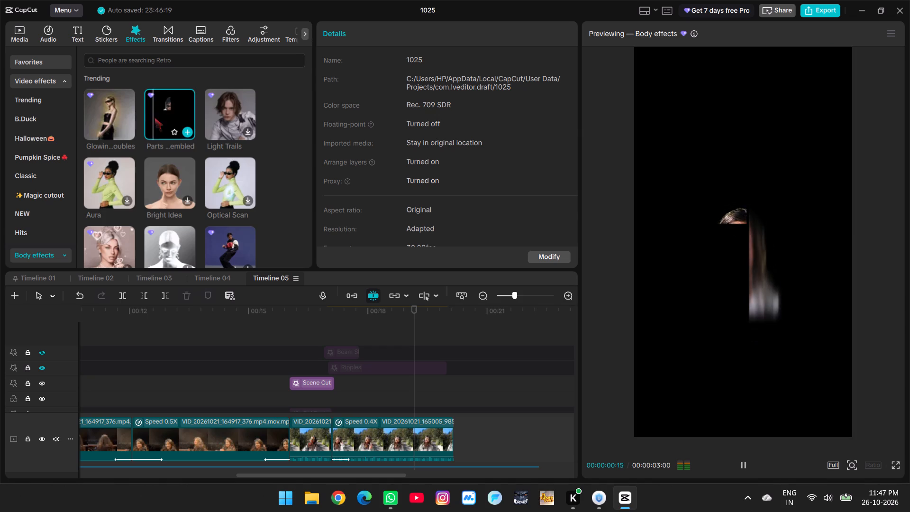
Add the Parts Assembled effect over the last night 0.5X clip, extend it to the Scene Cut effect, and play it back.
{"action": "left_click_drag", "start_coordinate": [165, 112], "coordinate": [126, 394]}
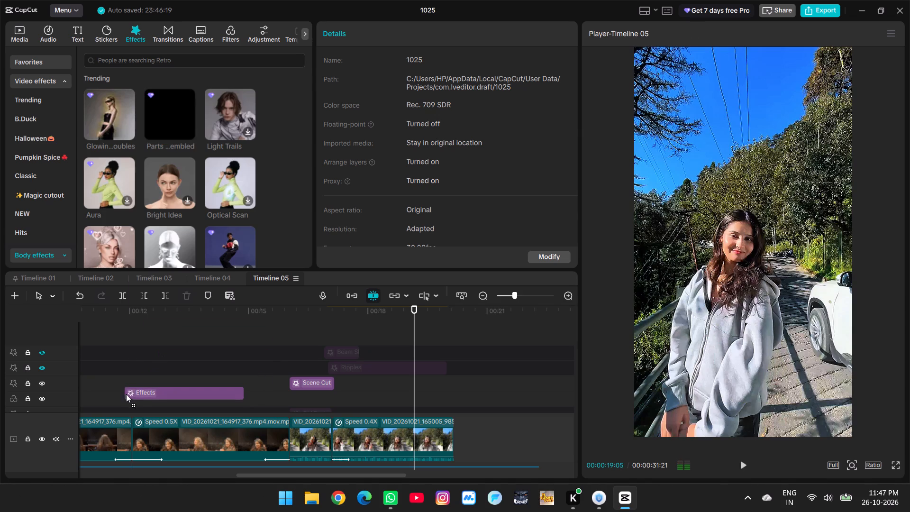
{"action": "left_click_drag", "start_coordinate": [126, 394], "coordinate": [135, 396]}
{"action": "left_click_drag", "start_coordinate": [253, 383], "coordinate": [286, 392]}
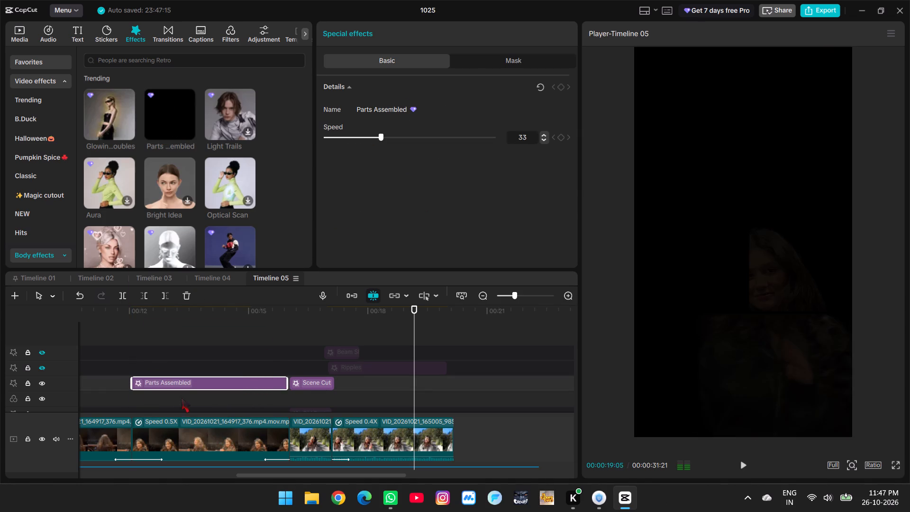
{"action": "left_click", "coordinate": [100, 390]}
{"action": "left_click", "coordinate": [746, 463]}
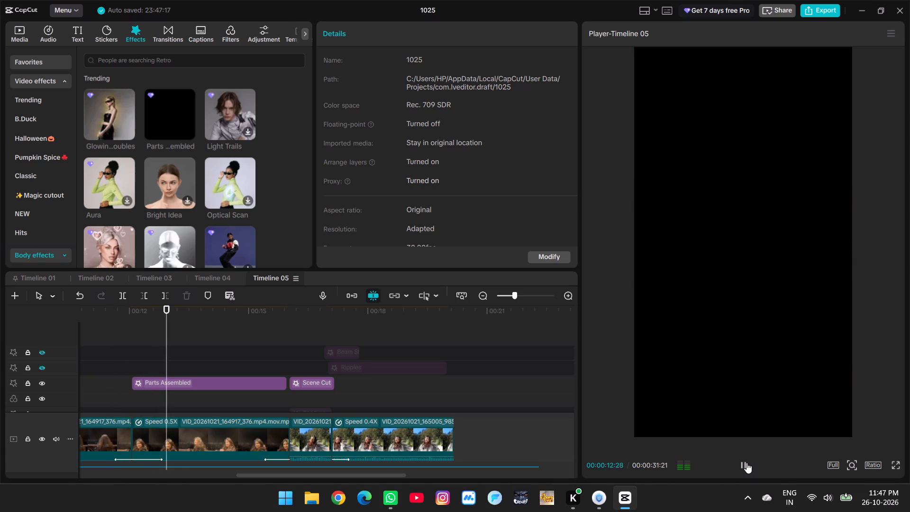
{"action": "left_click", "coordinate": [746, 463]}
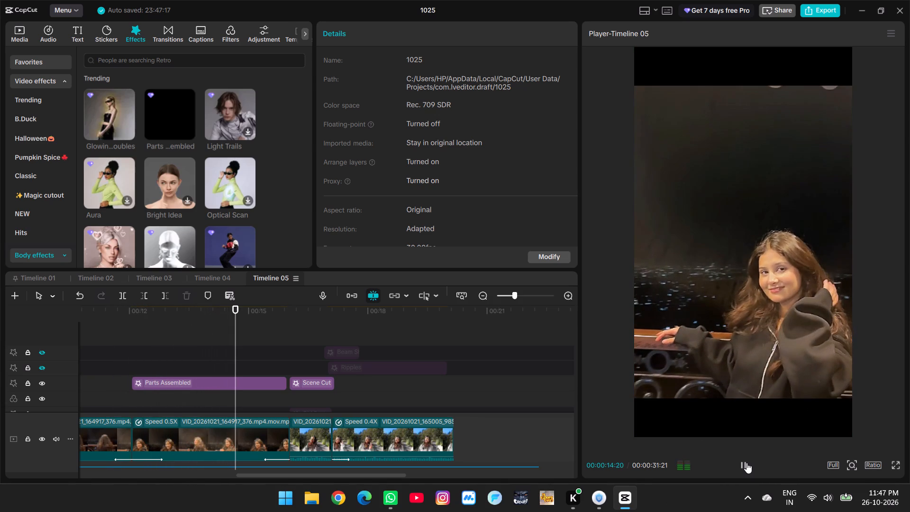
Move the Parts Assembled effect back to the start of the preceding night 0.5X clip and play it back.
{"action": "scroll", "coordinate": [184, 381], "scroll_direction": "down", "scroll_amount": 3}
{"action": "left_click", "coordinate": [156, 350]}
{"action": "left_click_drag", "start_coordinate": [156, 350], "coordinate": [93, 356]}
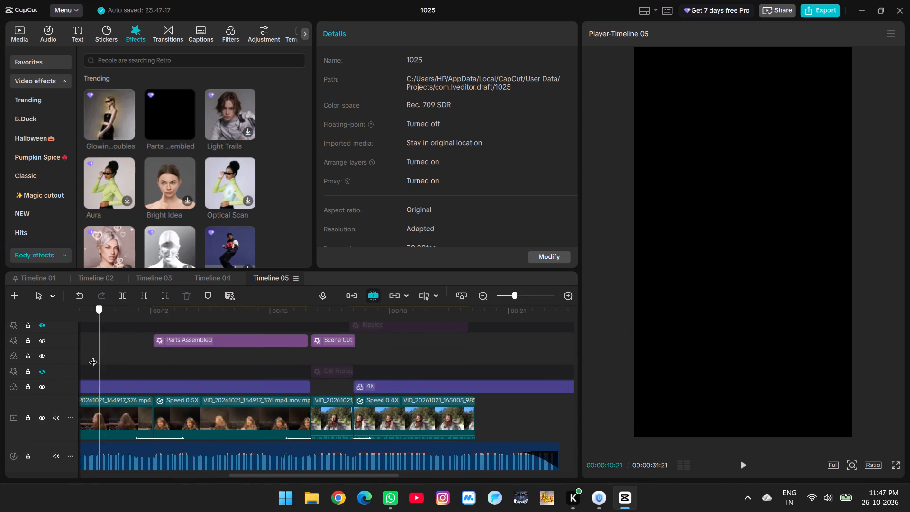
{"action": "left_click_drag", "start_coordinate": [93, 356], "coordinate": [244, 366]}
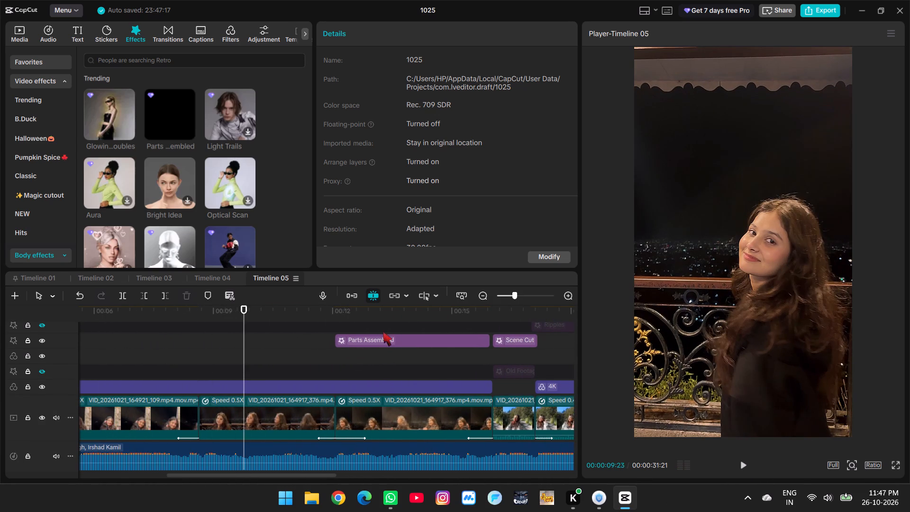
{"action": "left_click_drag", "start_coordinate": [374, 341], "coordinate": [238, 352]}
{"action": "left_click", "coordinate": [219, 365]}
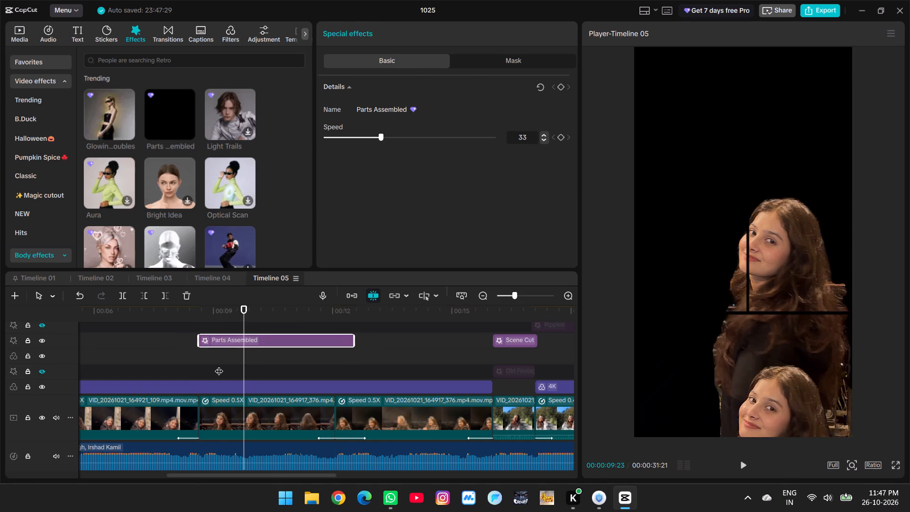
{"action": "left_click_drag", "start_coordinate": [219, 365], "coordinate": [201, 361]}
{"action": "left_click", "coordinate": [730, 466]}
{"action": "left_click", "coordinate": [743, 465]}
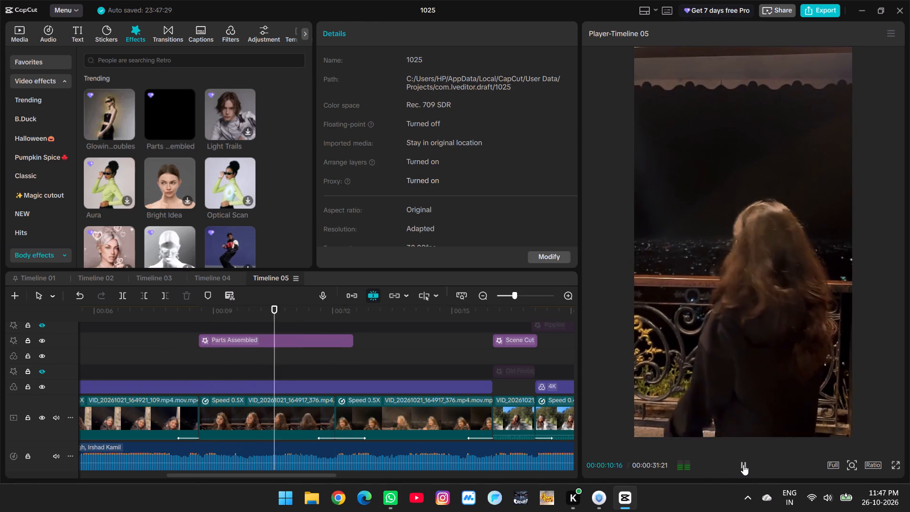
{"action": "left_click", "coordinate": [743, 465]}
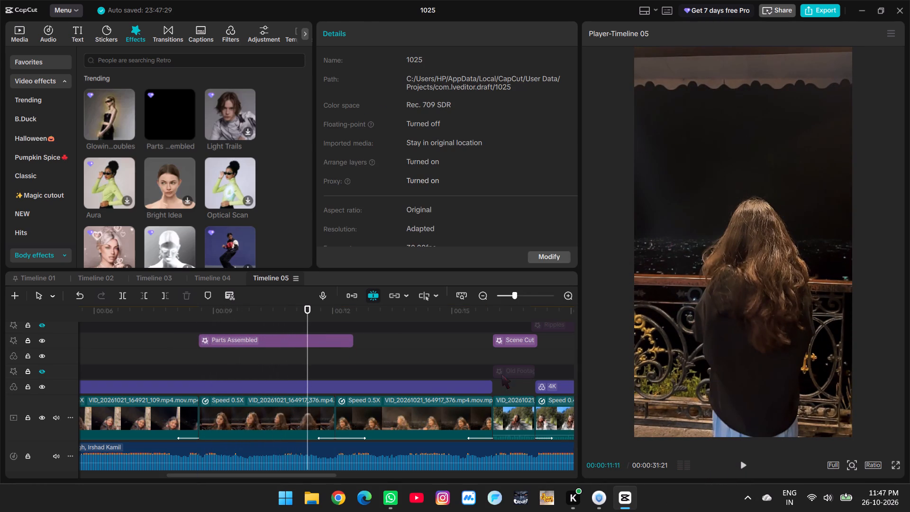
Check the start of the first outdoor clip and play back part of the 0.4X outdoor clip.
{"action": "scroll", "coordinate": [427, 376], "scroll_direction": "down", "scroll_amount": 15, "text": "ctrl"}
{"action": "left_click", "coordinate": [307, 353]}
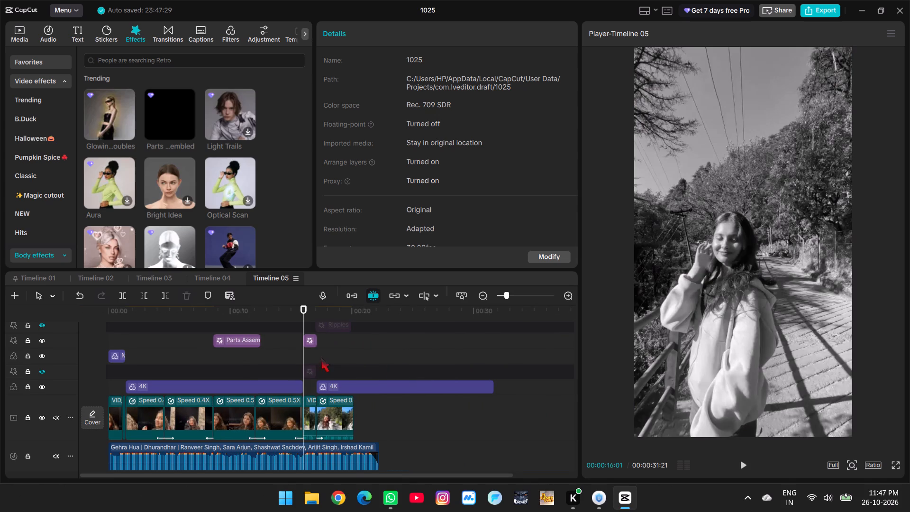
{"action": "scroll", "coordinate": [332, 365], "scroll_direction": "up", "scroll_amount": 12, "text": "ctrl"}
{"action": "left_click", "coordinate": [373, 353]}
{"action": "key", "text": "space"}
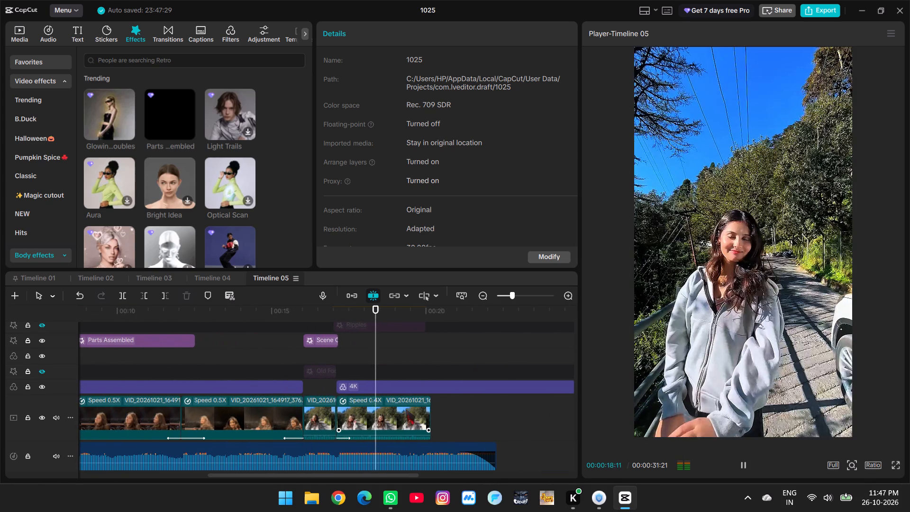
{"action": "key", "text": "space"}
Turn on Lip sync for the 0.4X outdoor clip in its basic video settings.
{"action": "left_click", "coordinate": [407, 413]}
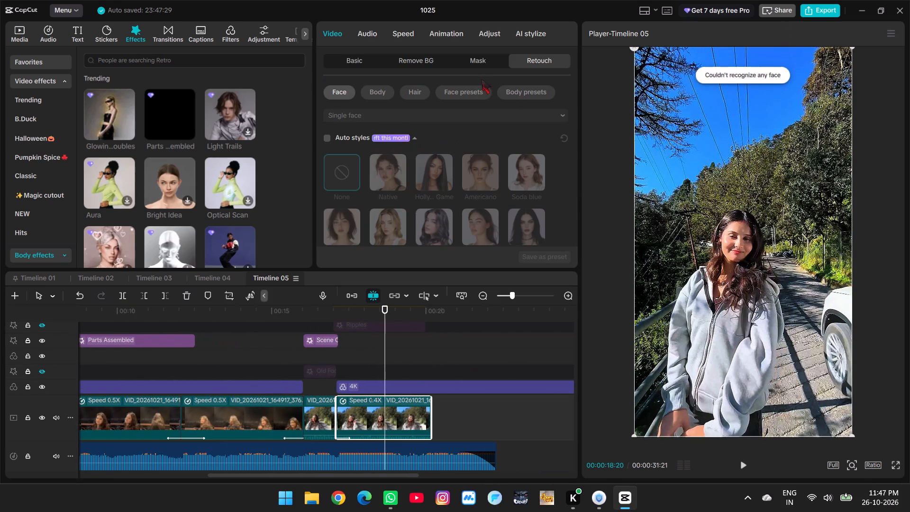
{"action": "left_click", "coordinate": [481, 64]}
{"action": "left_click", "coordinate": [516, 58]}
{"action": "left_click", "coordinate": [430, 63]}
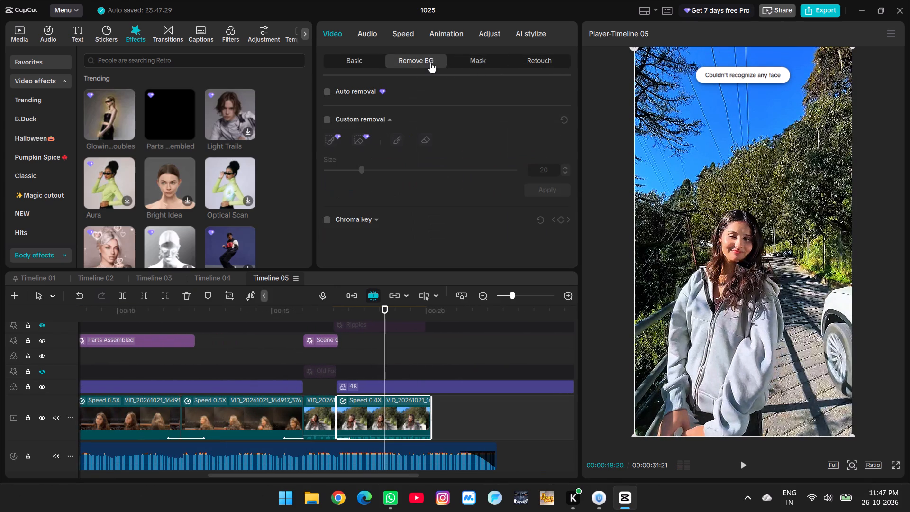
{"action": "left_click", "coordinate": [346, 59]}
{"action": "scroll", "coordinate": [377, 128], "scroll_direction": "down", "scroll_amount": 6}
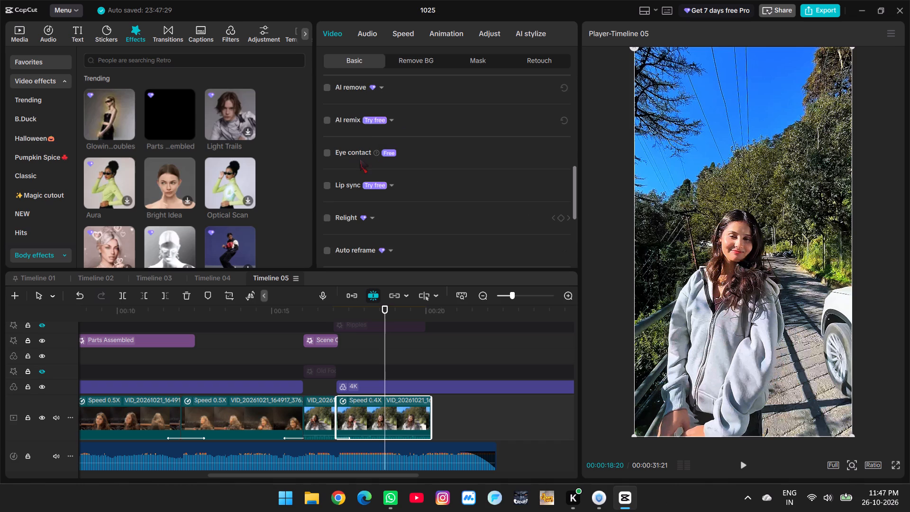
{"action": "left_click", "coordinate": [327, 189]}
{"action": "left_click", "coordinate": [327, 185]}
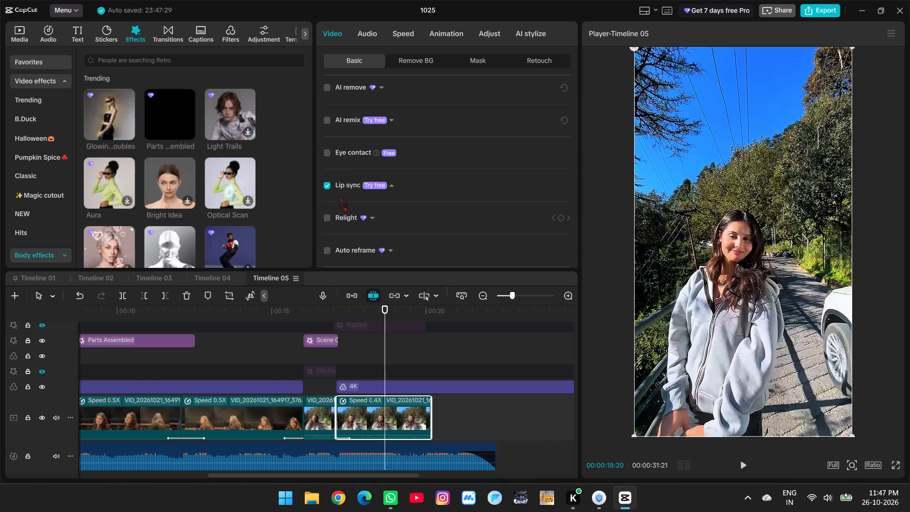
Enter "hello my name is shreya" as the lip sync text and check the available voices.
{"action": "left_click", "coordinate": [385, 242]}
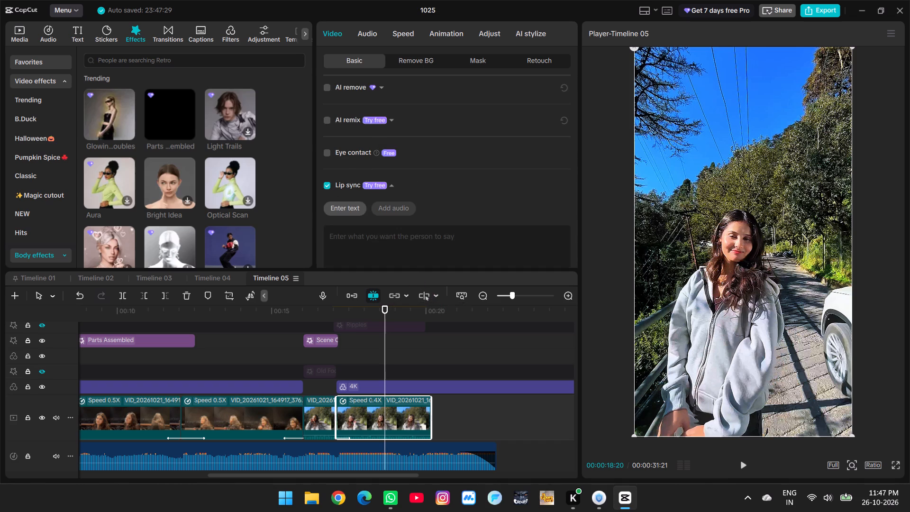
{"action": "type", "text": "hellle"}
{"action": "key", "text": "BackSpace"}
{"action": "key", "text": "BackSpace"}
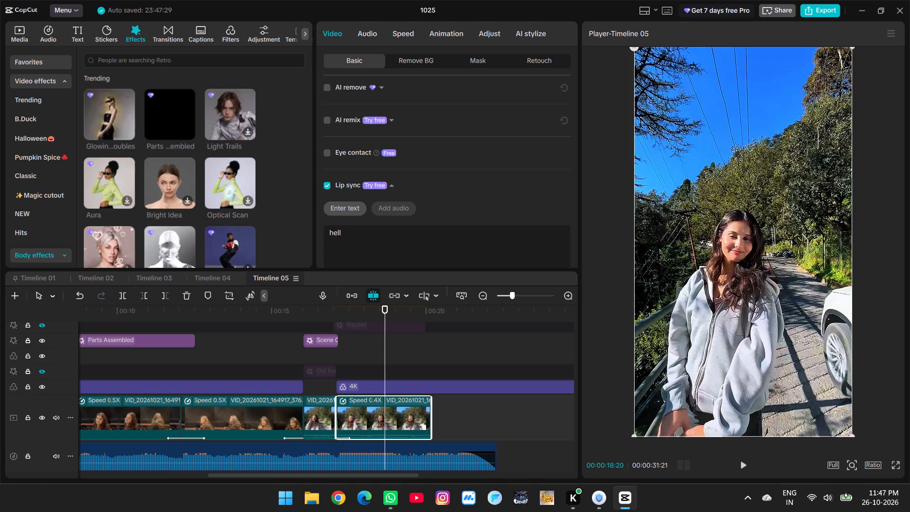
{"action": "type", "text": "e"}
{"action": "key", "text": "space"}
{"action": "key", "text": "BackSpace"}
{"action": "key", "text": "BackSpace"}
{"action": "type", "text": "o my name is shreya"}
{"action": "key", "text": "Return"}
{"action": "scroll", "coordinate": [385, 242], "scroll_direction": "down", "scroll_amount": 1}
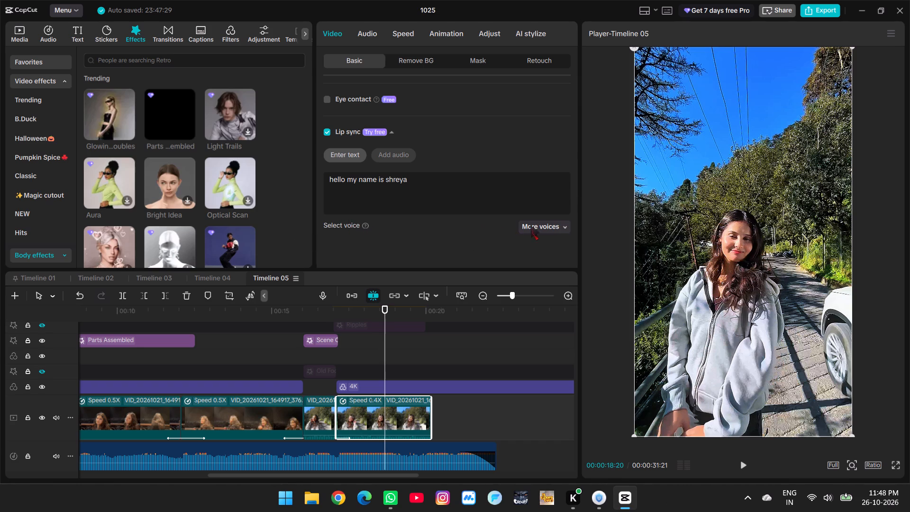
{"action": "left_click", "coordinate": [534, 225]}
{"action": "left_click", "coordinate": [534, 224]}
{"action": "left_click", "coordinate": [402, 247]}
Use the "Are Madarchodo meme funny" MP3 as the lip sync audio, with its beginning trimmed off to leave 4 s.
{"action": "left_click", "coordinate": [333, 155]}
{"action": "left_click", "coordinate": [387, 154]}
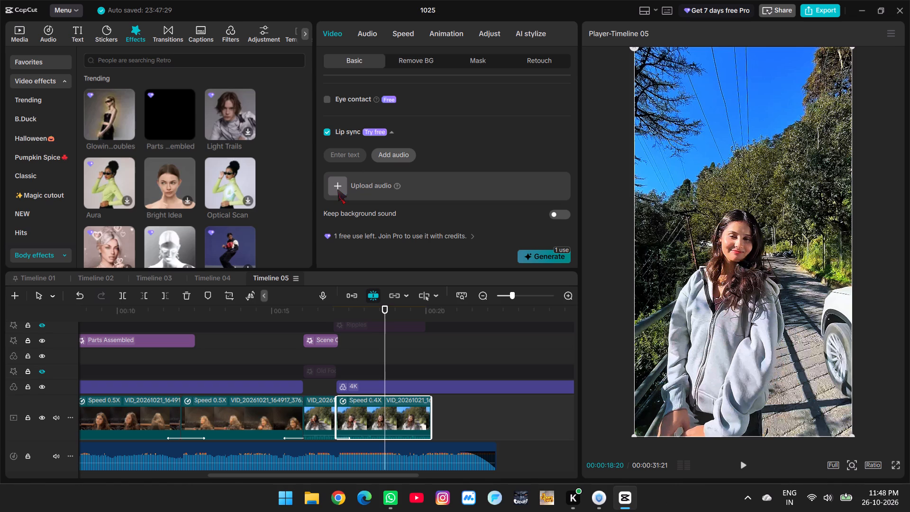
{"action": "left_click", "coordinate": [337, 189]}
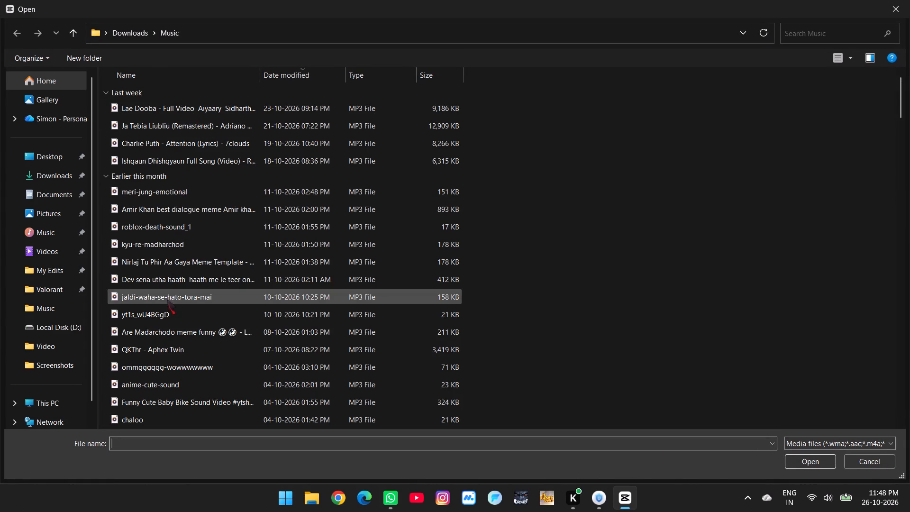
{"action": "double_click", "coordinate": [161, 336]}
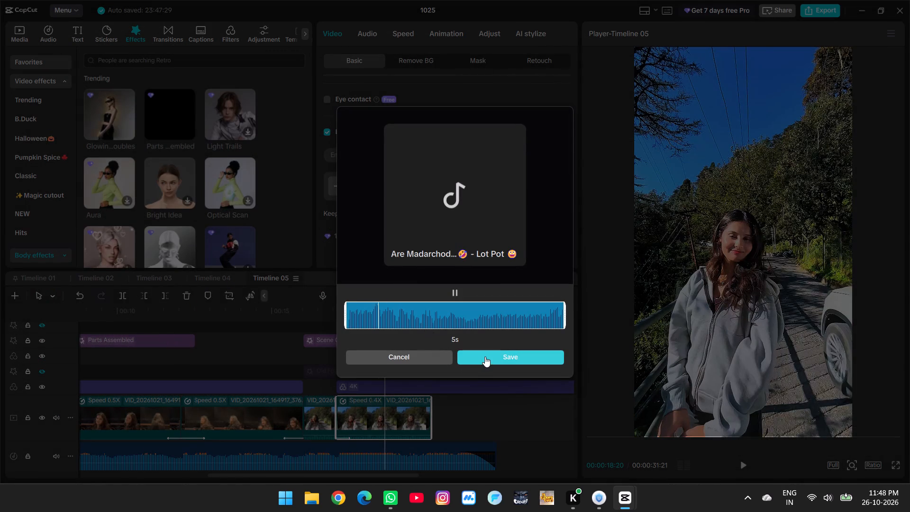
{"action": "left_click", "coordinate": [344, 317]}
{"action": "left_click_drag", "start_coordinate": [347, 317], "coordinate": [347, 318]}
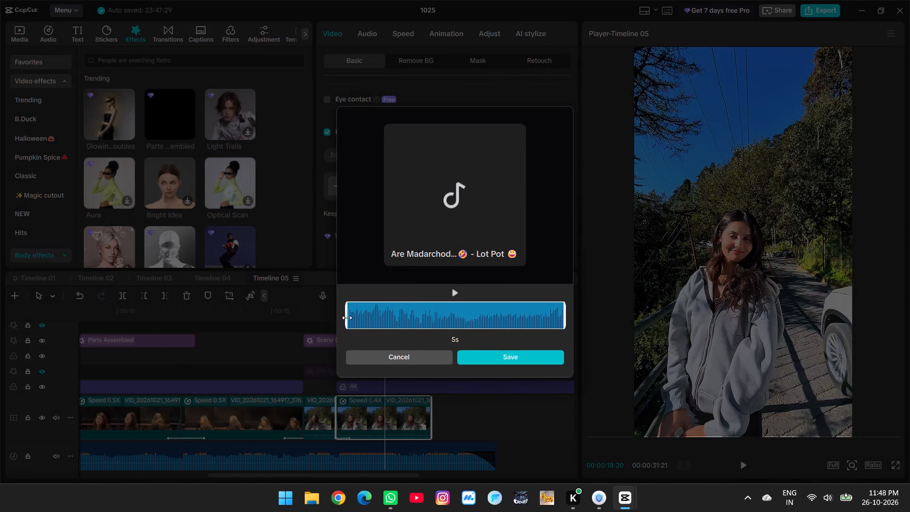
{"action": "left_click_drag", "start_coordinate": [347, 318], "coordinate": [413, 324]}
{"action": "left_click", "coordinate": [452, 292]}
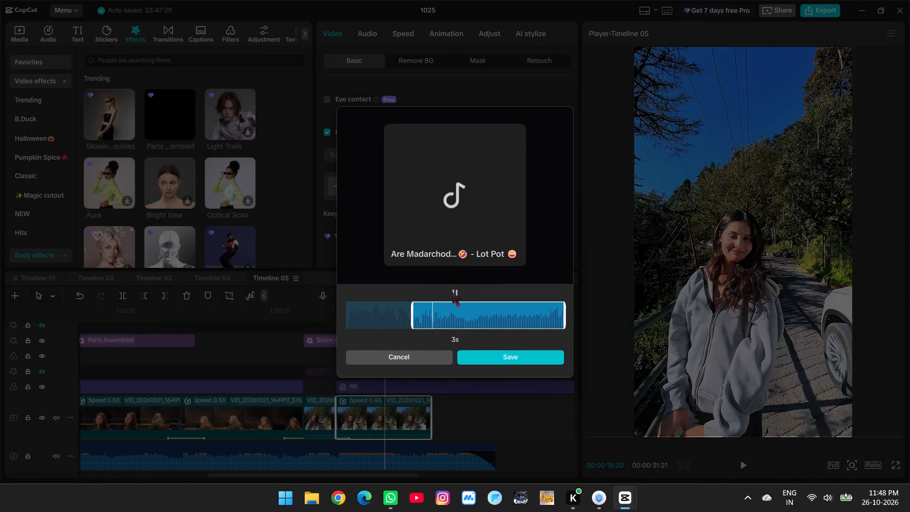
{"action": "left_click_drag", "start_coordinate": [411, 321], "coordinate": [379, 321]}
{"action": "left_click", "coordinate": [452, 293]}
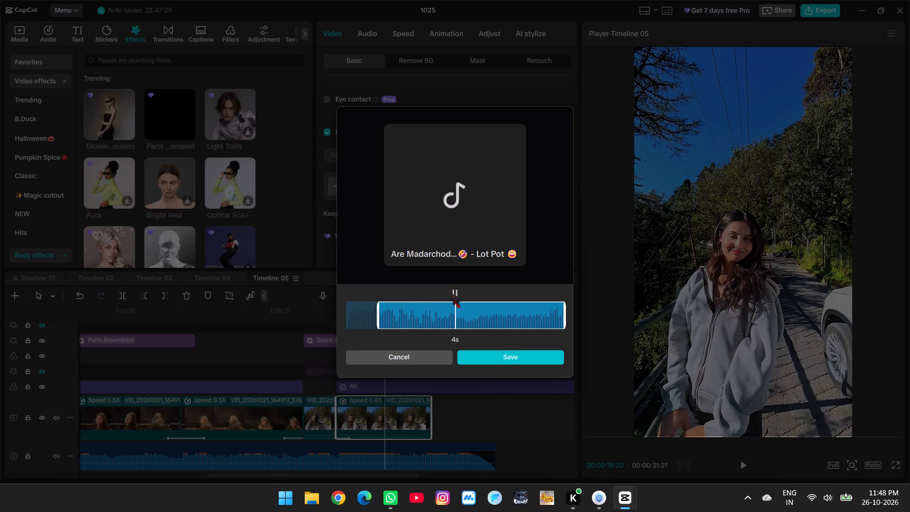
{"action": "left_click", "coordinate": [452, 293]}
{"action": "left_click", "coordinate": [510, 358]}
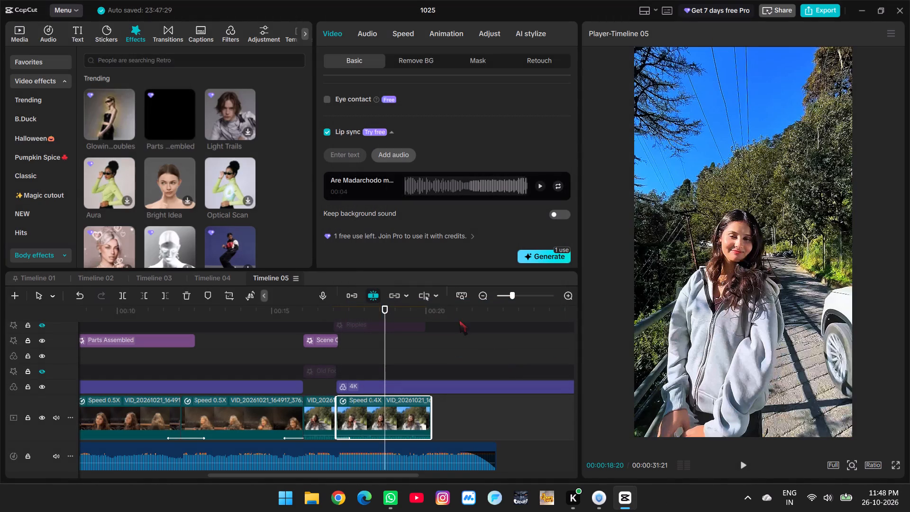
Replace the lip sync text with "Are madarchodo".
{"action": "left_click", "coordinate": [337, 151]}
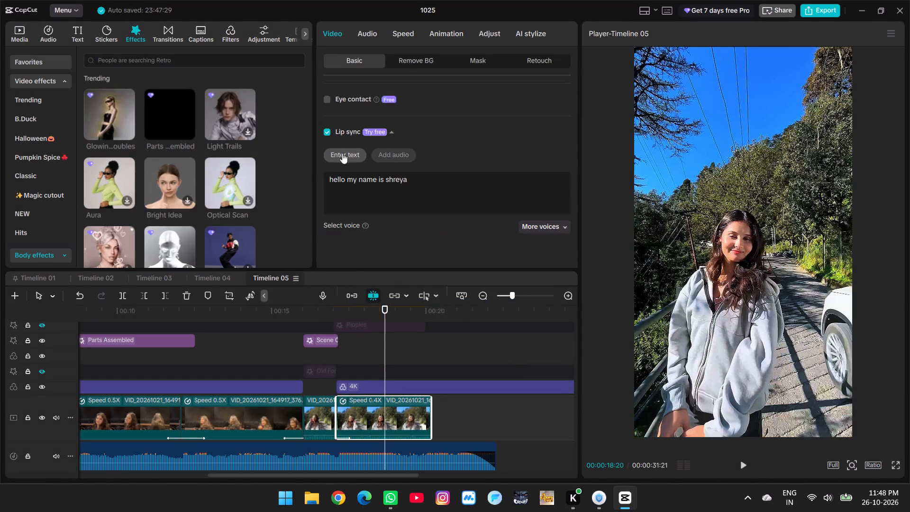
{"action": "left_click", "coordinate": [433, 188], "text": "ctrl"}
{"action": "key", "text": "ctrl+a"}
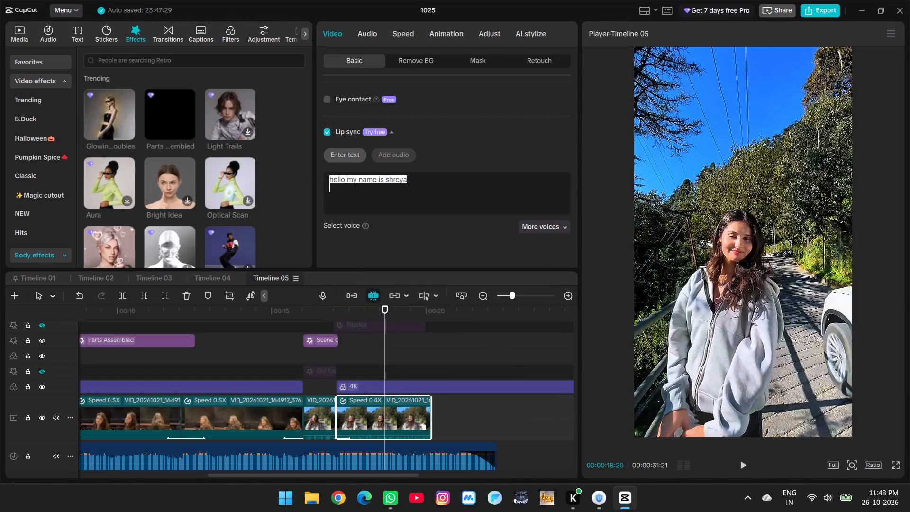
{"action": "type", "text": "Are madarchodo"}
{"action": "key", "text": "Return"}
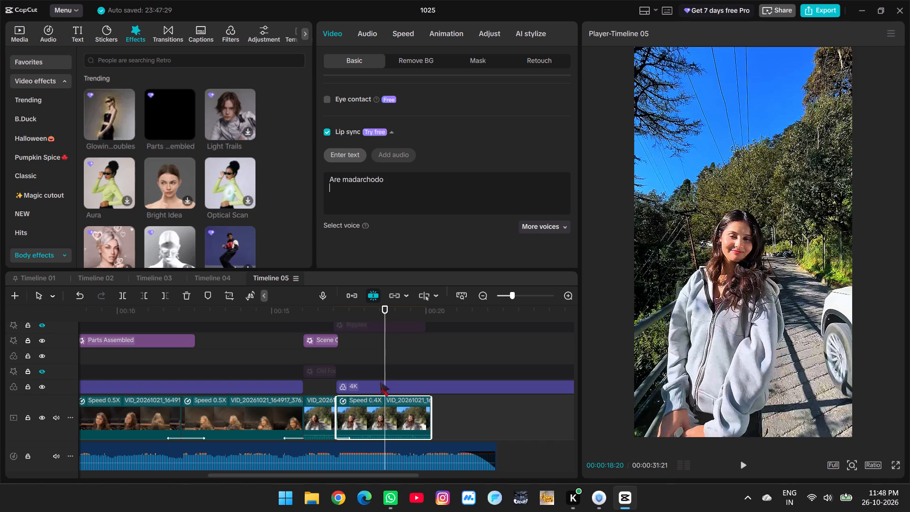
Generate the lip sync on the 0.4X outdoor clip from the entered text, using the Alex voice.
{"action": "left_click", "coordinate": [344, 368]}
{"action": "left_click", "coordinate": [332, 365]}
{"action": "key", "text": "space"}
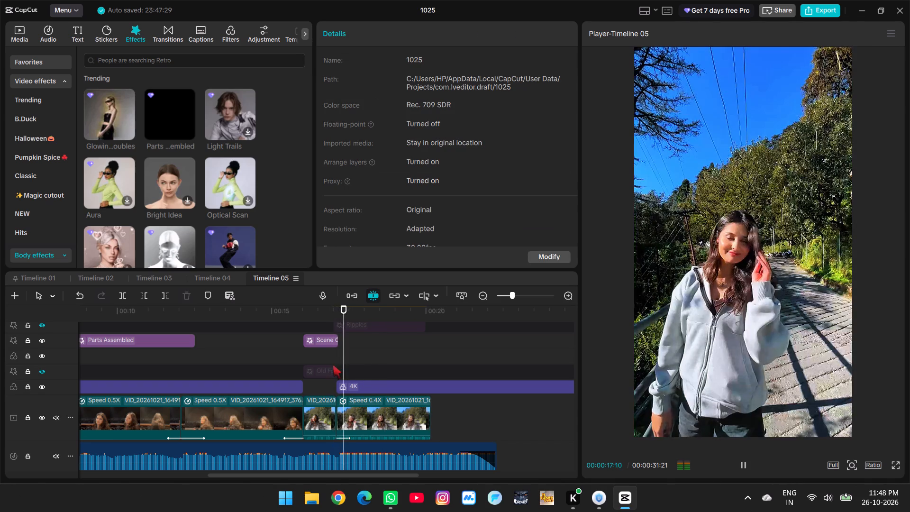
{"action": "key", "text": "space"}
{"action": "left_click", "coordinate": [375, 405]}
{"action": "scroll", "coordinate": [381, 170], "scroll_direction": "down", "scroll_amount": 6}
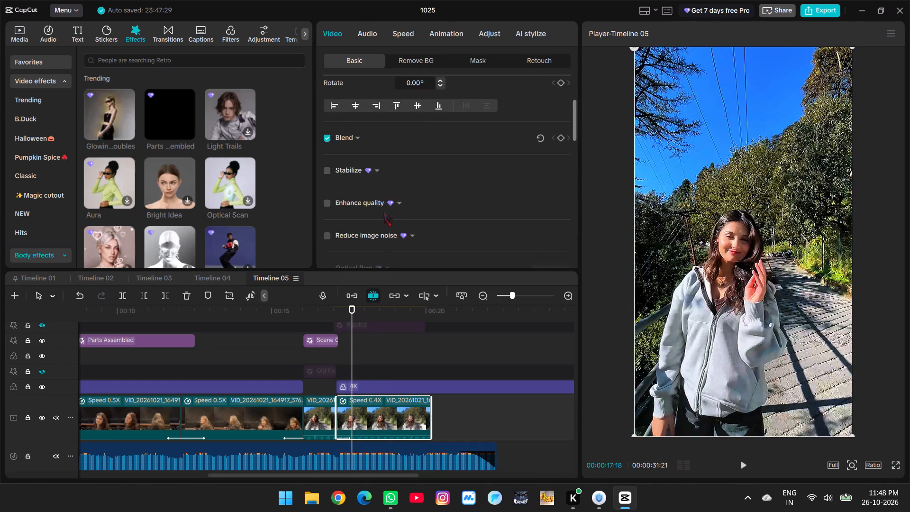
{"action": "scroll", "coordinate": [383, 211], "scroll_direction": "down", "scroll_amount": 6}
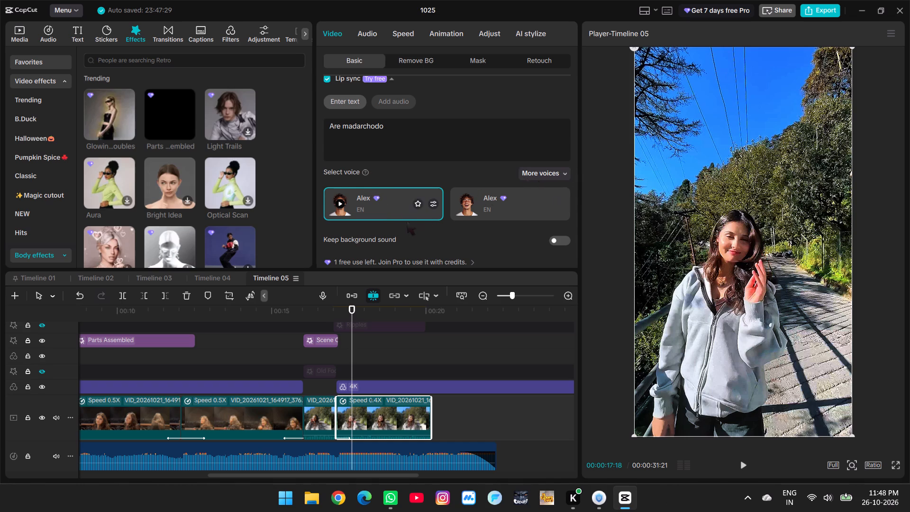
{"action": "scroll", "coordinate": [396, 231], "scroll_direction": "down", "scroll_amount": 1}
{"action": "left_click", "coordinate": [532, 231]}
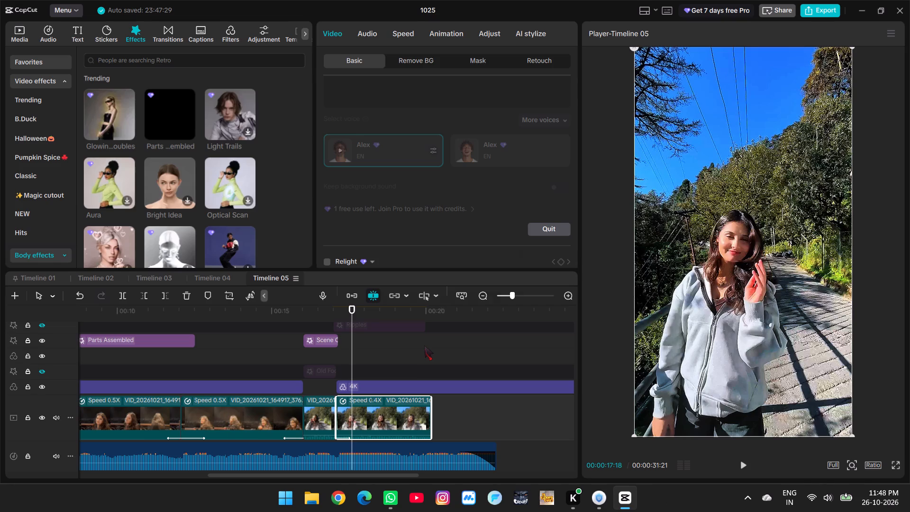
{"action": "left_click", "coordinate": [428, 291]}
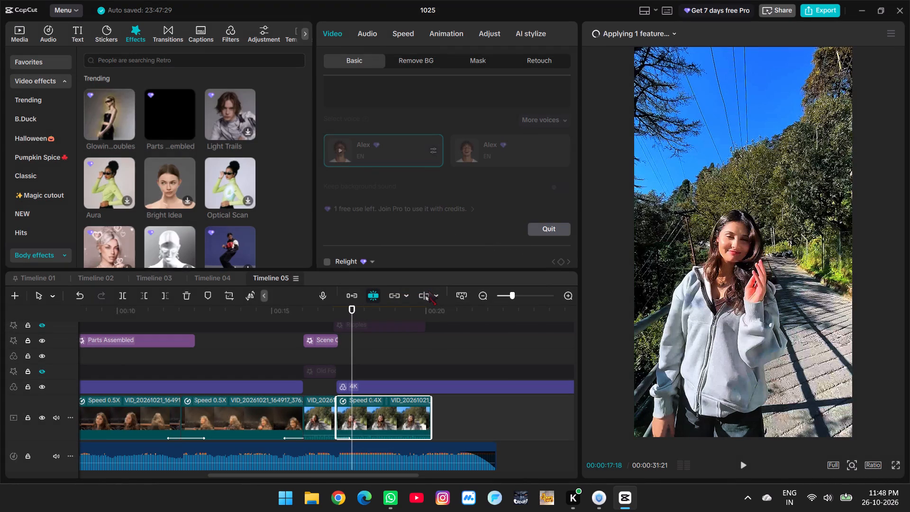
{"action": "scroll", "coordinate": [461, 206], "scroll_direction": "down", "scroll_amount": 2}
{"action": "scroll", "coordinate": [461, 206], "scroll_direction": "up", "scroll_amount": 3}
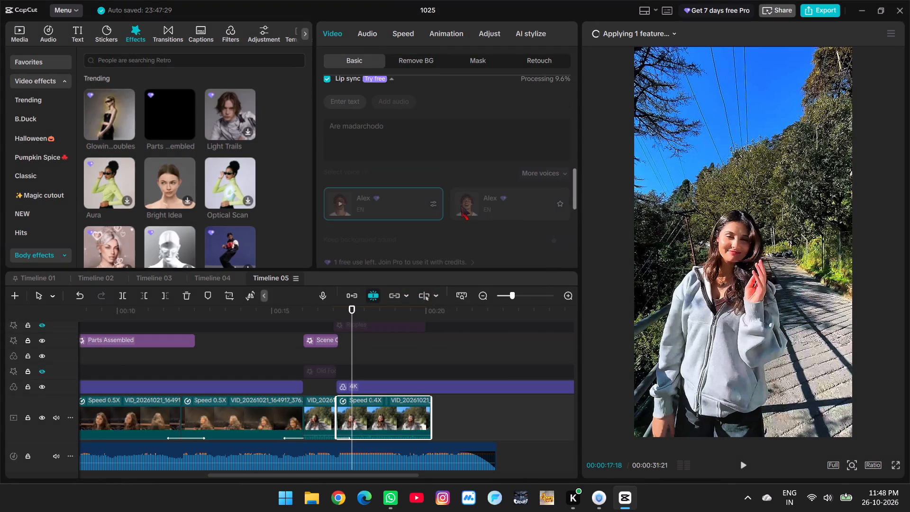
{"action": "scroll", "coordinate": [461, 206], "scroll_direction": "up", "scroll_amount": 1}
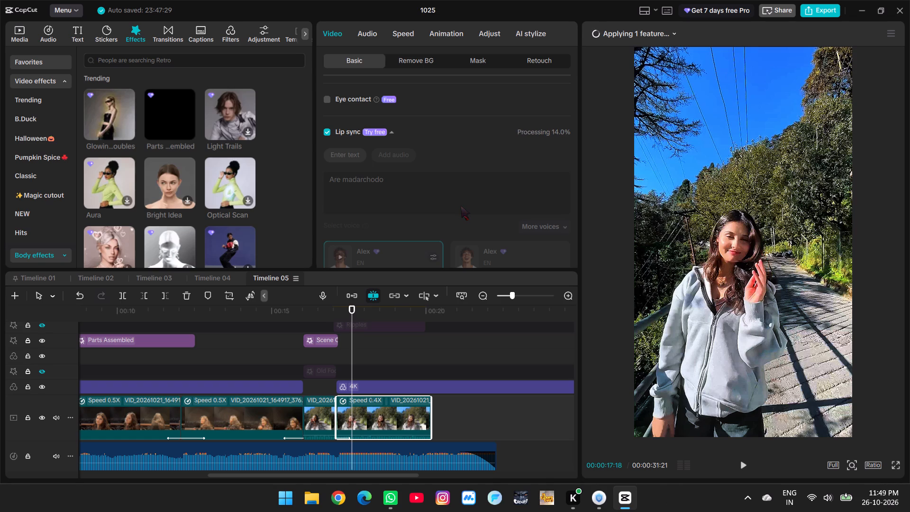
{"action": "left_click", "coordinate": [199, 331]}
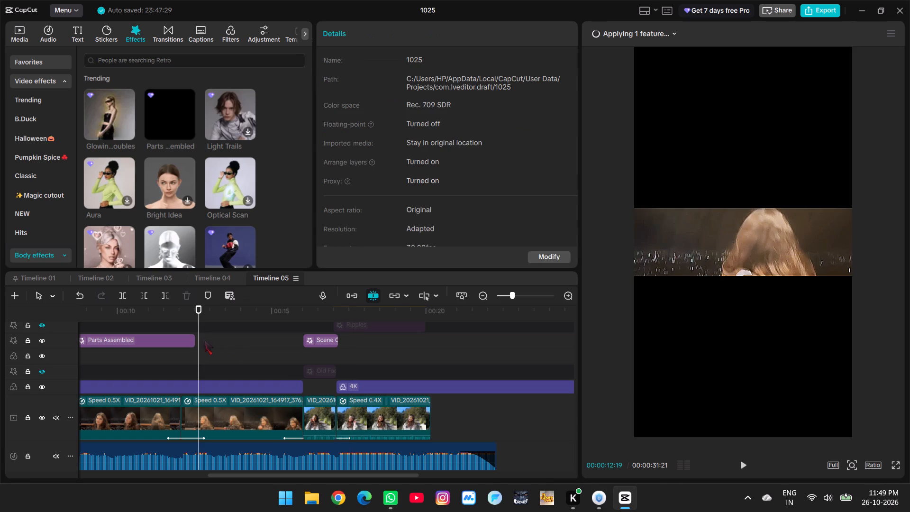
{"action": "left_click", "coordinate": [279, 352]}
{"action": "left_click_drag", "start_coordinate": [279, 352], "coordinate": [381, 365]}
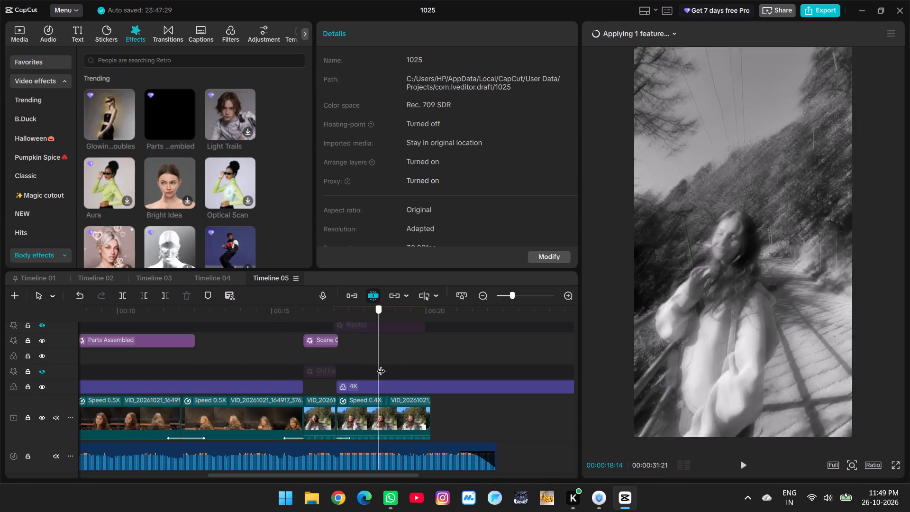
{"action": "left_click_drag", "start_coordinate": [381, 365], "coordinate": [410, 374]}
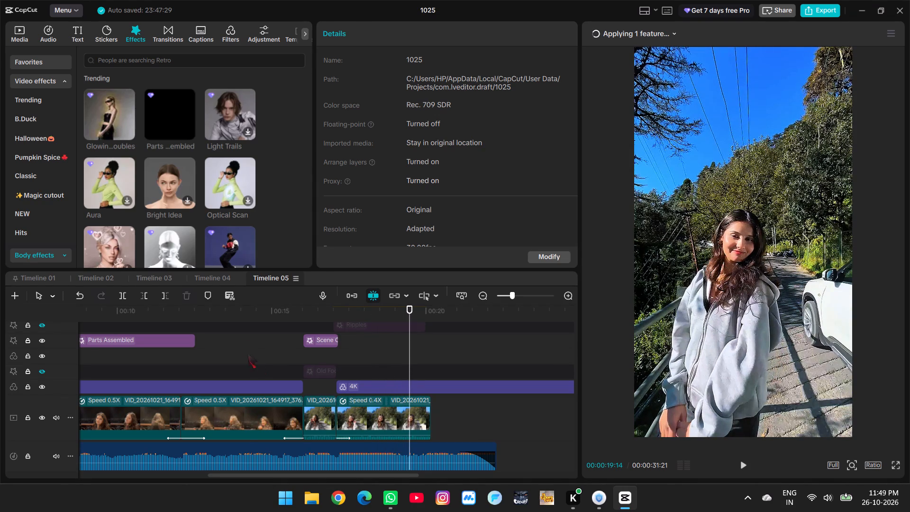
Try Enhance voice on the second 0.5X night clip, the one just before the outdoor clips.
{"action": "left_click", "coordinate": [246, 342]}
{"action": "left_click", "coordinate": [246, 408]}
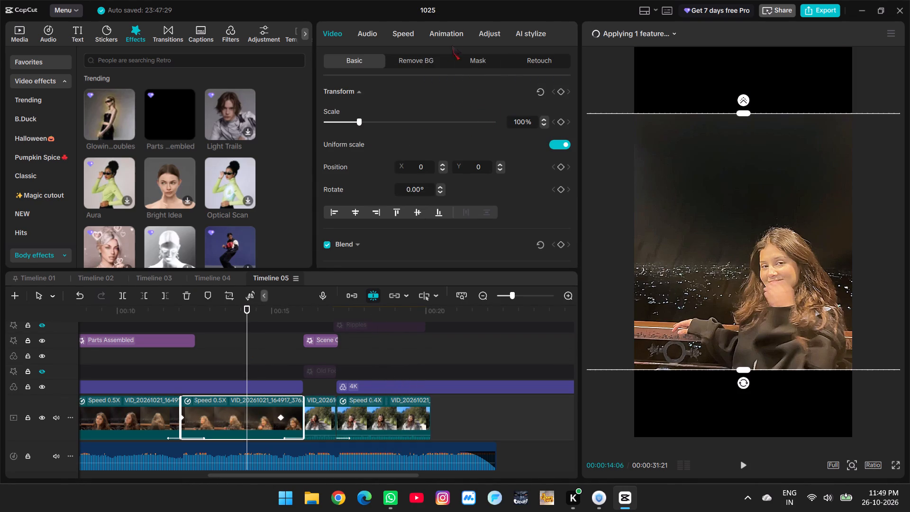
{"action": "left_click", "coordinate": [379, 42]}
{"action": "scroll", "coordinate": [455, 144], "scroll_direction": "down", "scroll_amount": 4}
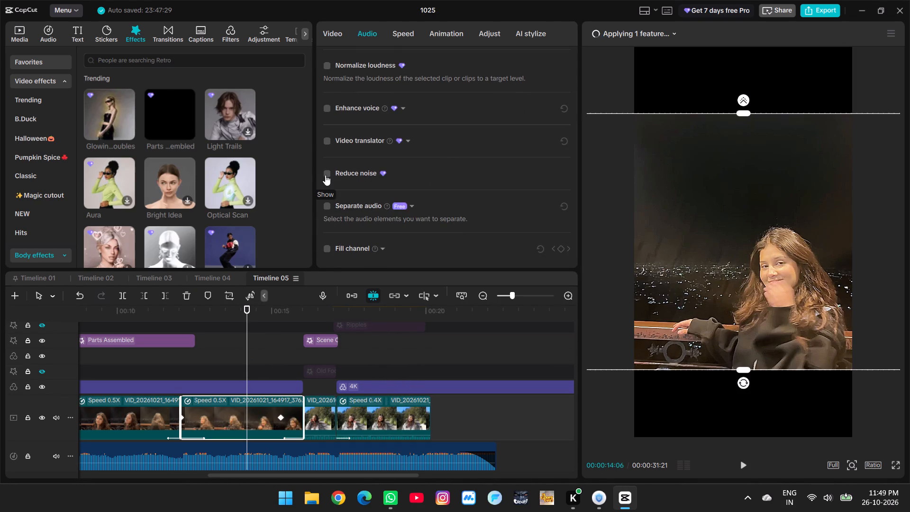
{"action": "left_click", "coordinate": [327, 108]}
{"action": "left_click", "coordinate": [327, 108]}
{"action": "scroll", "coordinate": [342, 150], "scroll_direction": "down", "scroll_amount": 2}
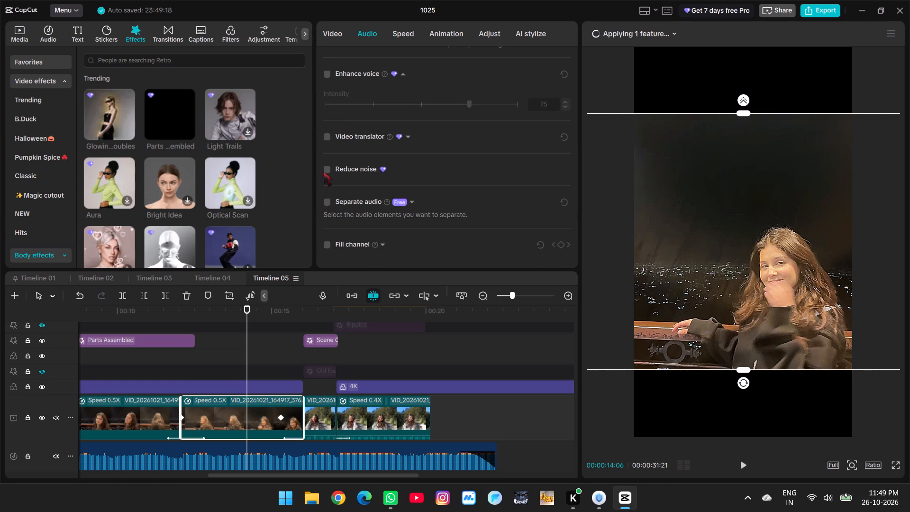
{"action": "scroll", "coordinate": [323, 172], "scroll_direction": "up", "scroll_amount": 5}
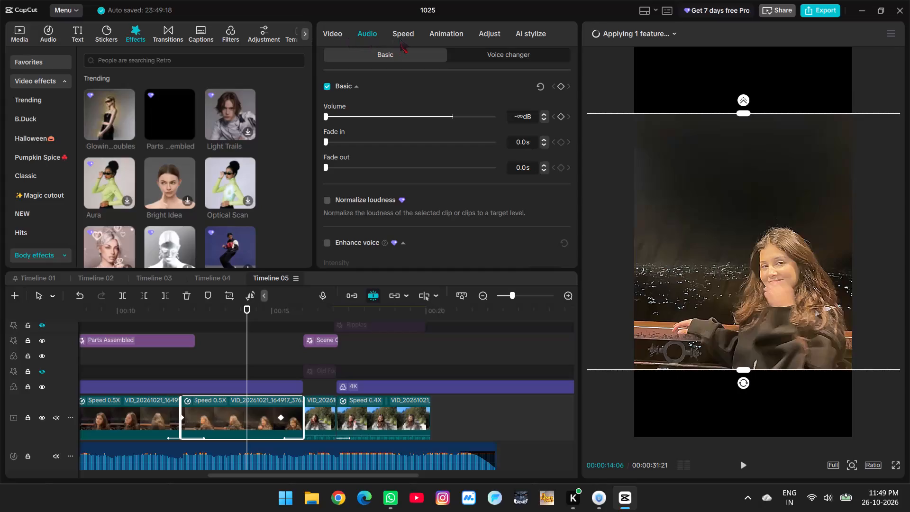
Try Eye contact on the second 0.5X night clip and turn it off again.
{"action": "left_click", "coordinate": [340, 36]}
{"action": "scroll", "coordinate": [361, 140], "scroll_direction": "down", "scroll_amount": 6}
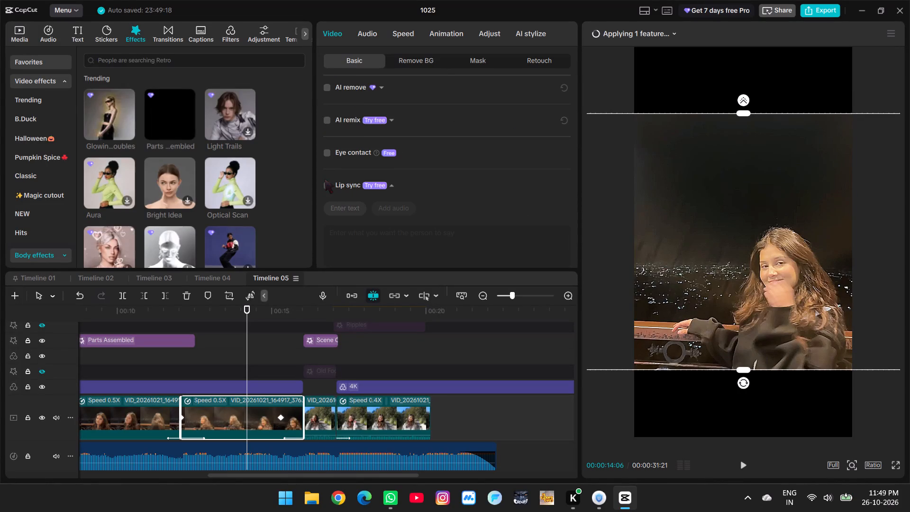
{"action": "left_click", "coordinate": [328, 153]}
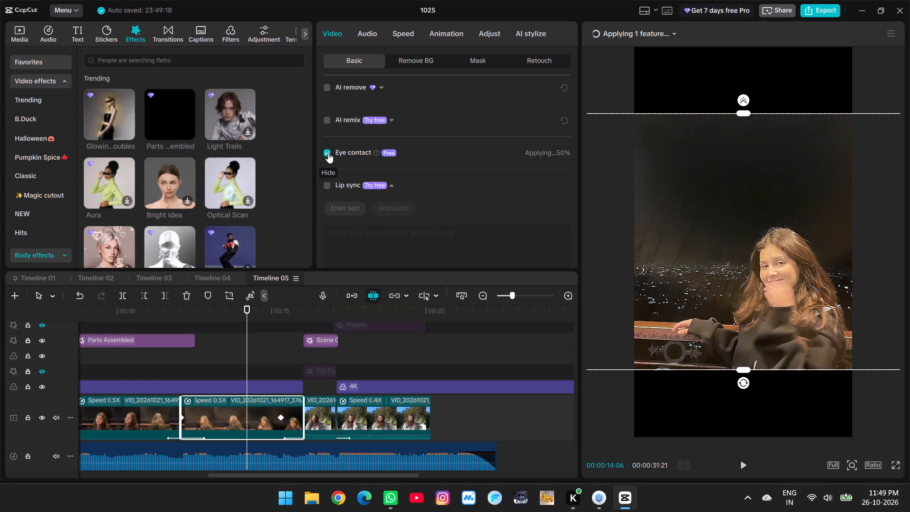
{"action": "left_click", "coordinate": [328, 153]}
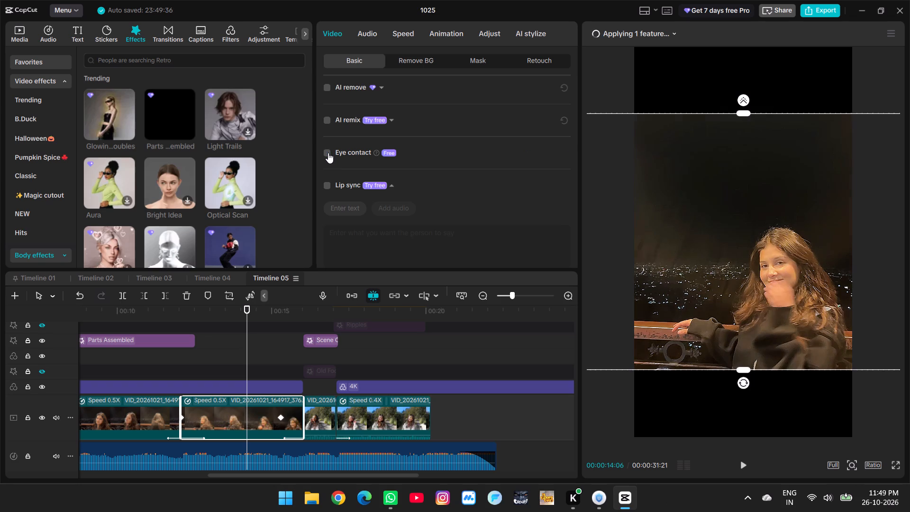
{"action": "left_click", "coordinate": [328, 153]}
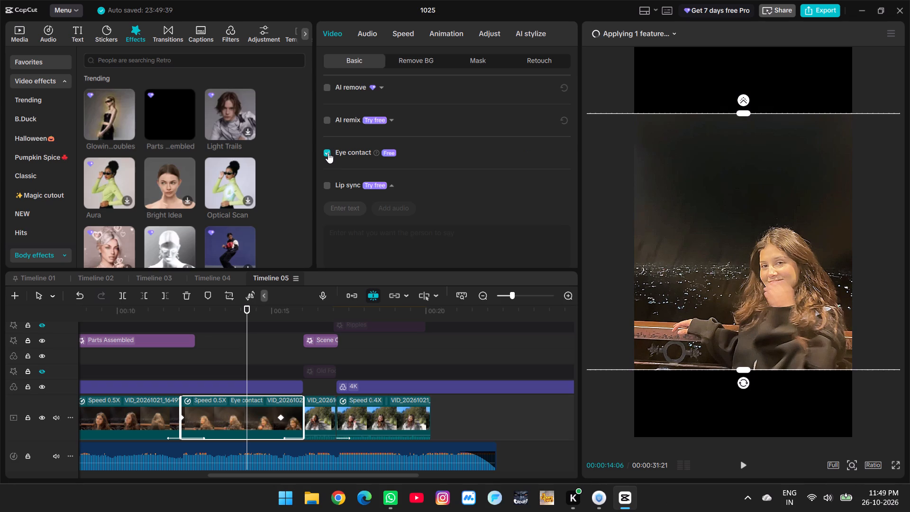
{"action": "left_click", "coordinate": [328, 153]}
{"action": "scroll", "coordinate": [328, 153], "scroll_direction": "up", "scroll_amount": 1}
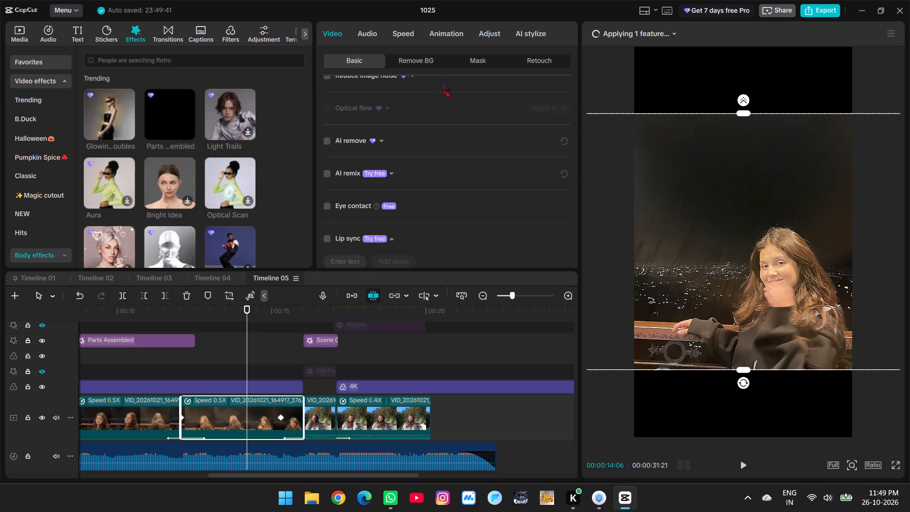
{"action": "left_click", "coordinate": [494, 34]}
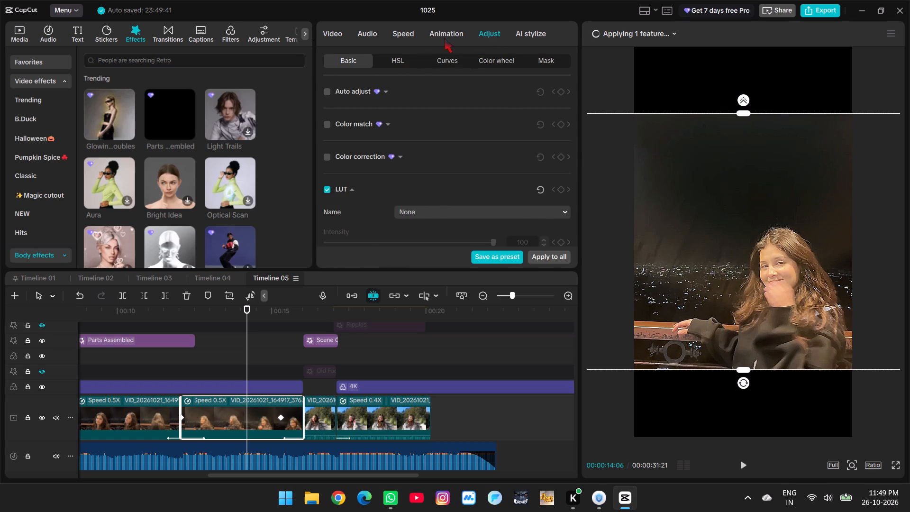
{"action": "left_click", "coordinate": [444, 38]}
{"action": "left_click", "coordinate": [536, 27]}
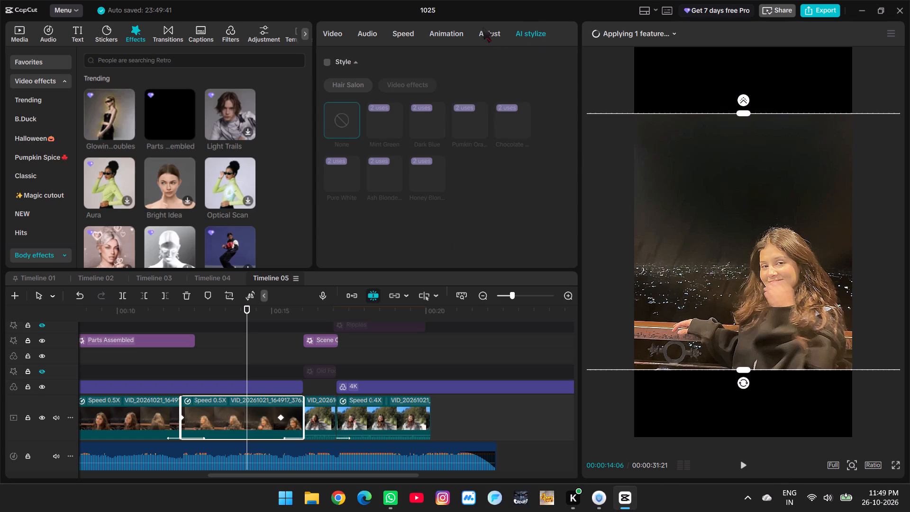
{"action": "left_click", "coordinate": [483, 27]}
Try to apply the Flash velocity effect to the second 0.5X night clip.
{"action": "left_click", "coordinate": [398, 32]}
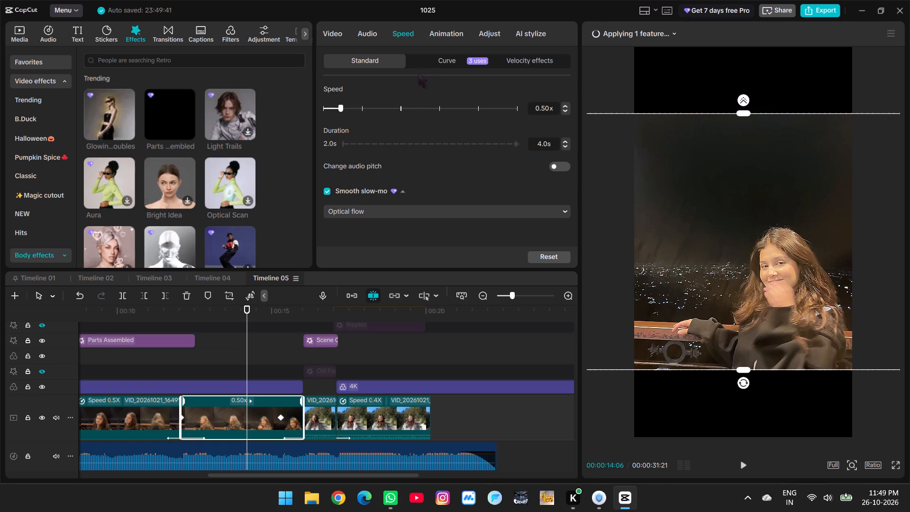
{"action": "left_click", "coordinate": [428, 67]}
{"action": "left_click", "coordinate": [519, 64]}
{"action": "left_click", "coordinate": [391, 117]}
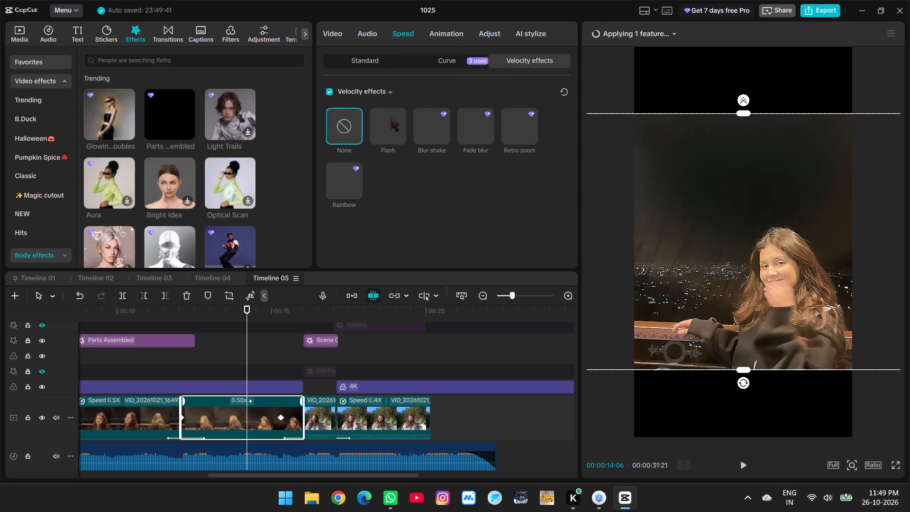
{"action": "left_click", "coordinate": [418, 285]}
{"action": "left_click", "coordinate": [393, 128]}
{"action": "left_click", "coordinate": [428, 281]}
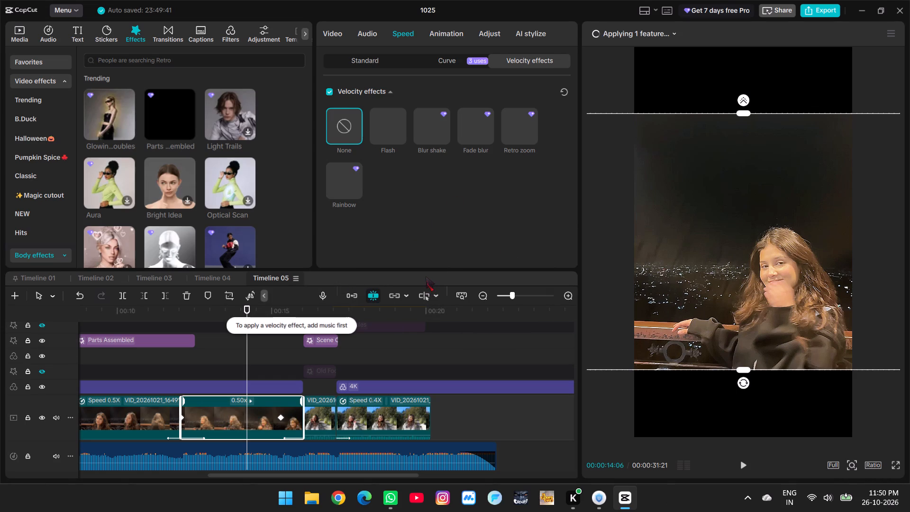
Check the speed settings of the music clip on the audio track.
{"action": "scroll", "coordinate": [191, 372], "scroll_direction": "down", "scroll_amount": 2}
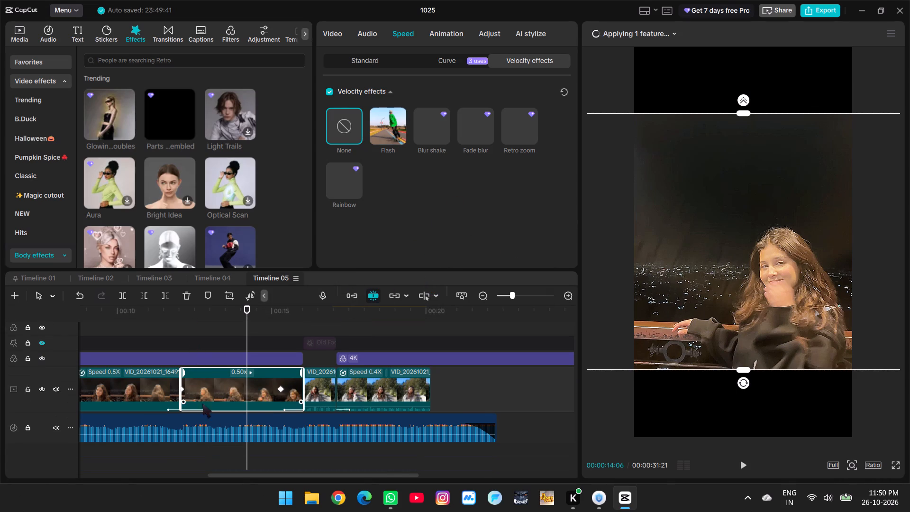
{"action": "double_click", "coordinate": [194, 459]}
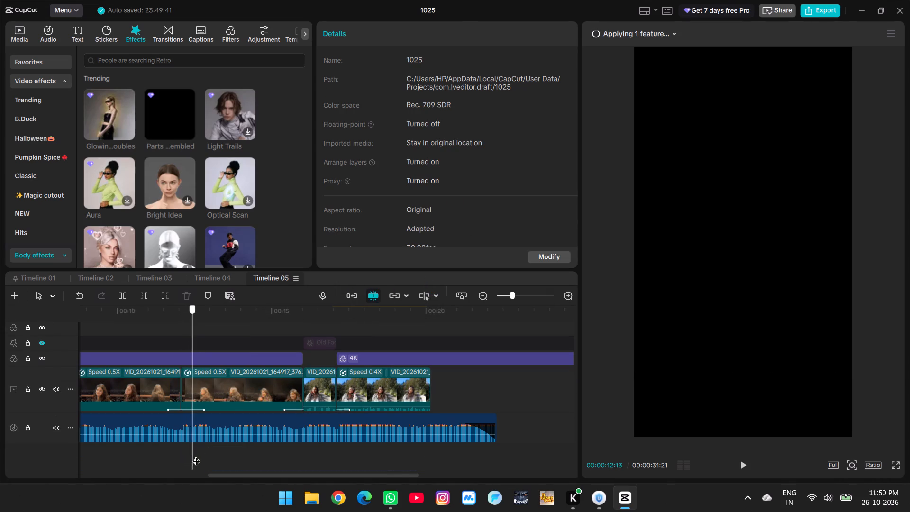
{"action": "left_click", "coordinate": [227, 395]}
{"action": "scroll", "coordinate": [417, 177], "scroll_direction": "down", "scroll_amount": 1}
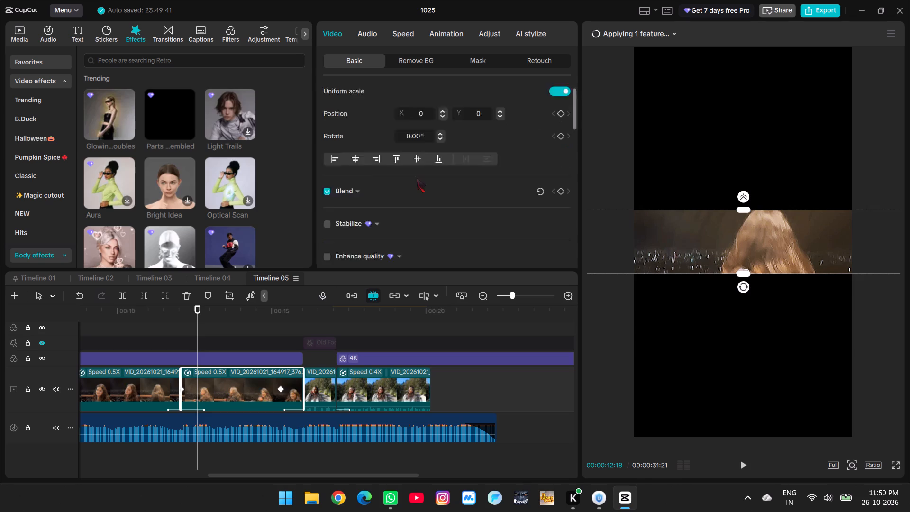
{"action": "scroll", "coordinate": [417, 178], "scroll_direction": "down", "scroll_amount": 1}
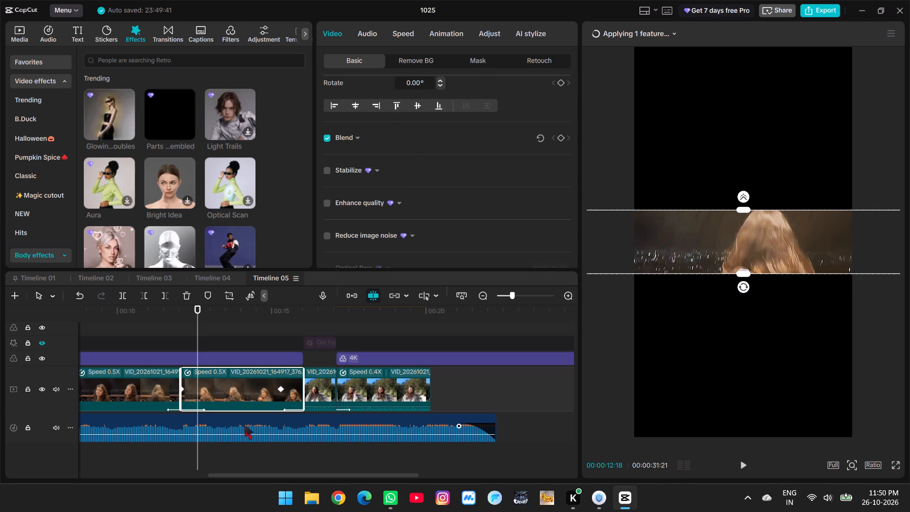
{"action": "left_click", "coordinate": [246, 416]}
{"action": "left_click", "coordinate": [436, 32]}
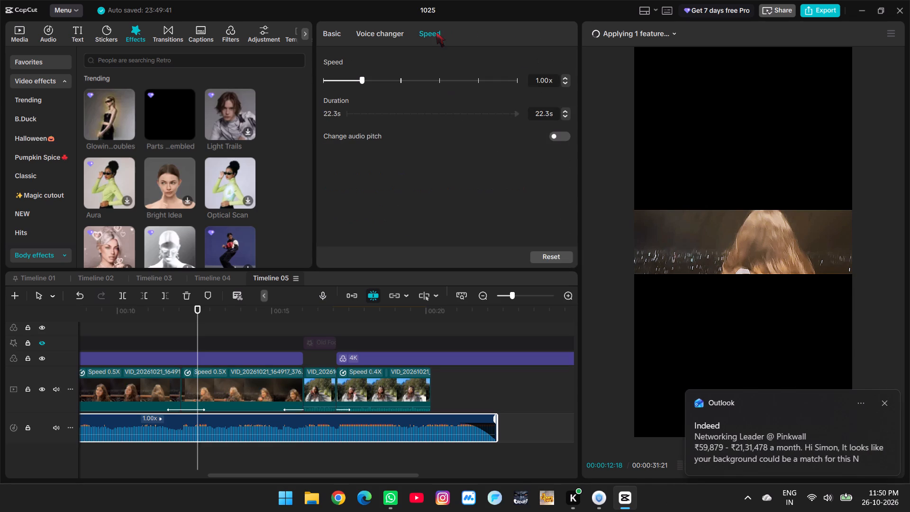
Turn on Color correction for the second 0.5X night clip and set its intensity to 68.
{"action": "left_click", "coordinate": [235, 396]}
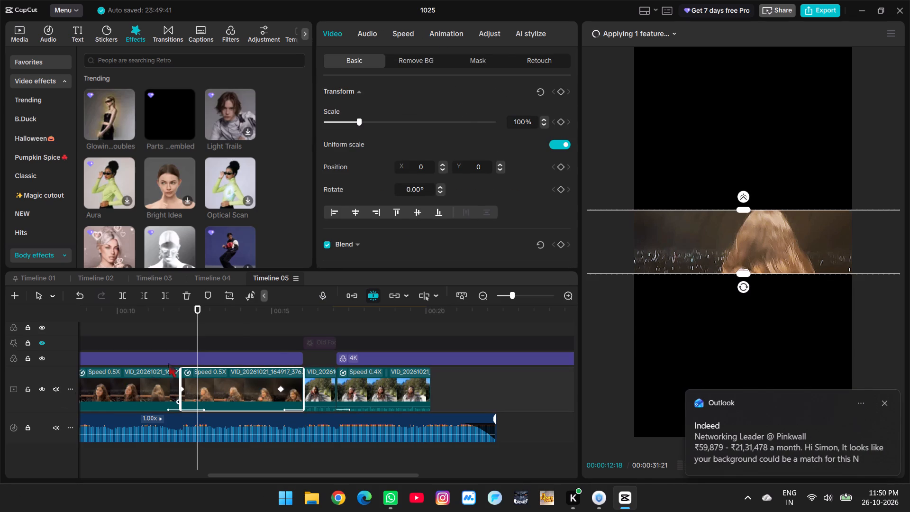
{"action": "left_click", "coordinate": [490, 33]}
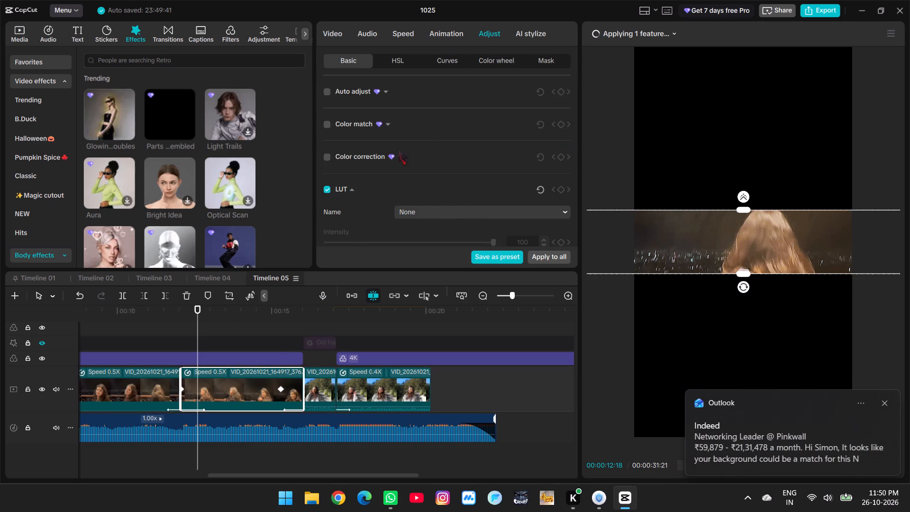
{"action": "scroll", "coordinate": [391, 154], "scroll_direction": "down", "scroll_amount": 1}
{"action": "left_click", "coordinate": [330, 105]}
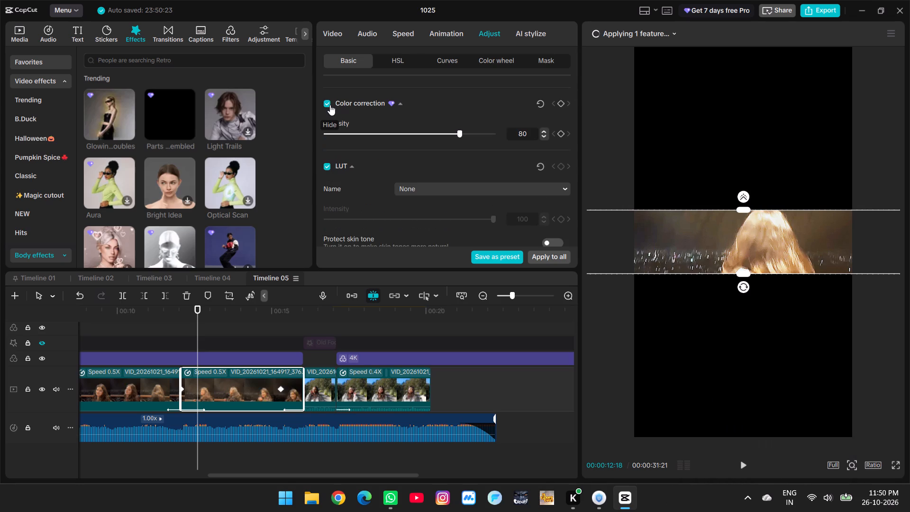
{"action": "scroll", "coordinate": [337, 111], "scroll_direction": "up", "scroll_amount": 1}
{"action": "left_click_drag", "start_coordinate": [458, 184], "coordinate": [409, 191]}
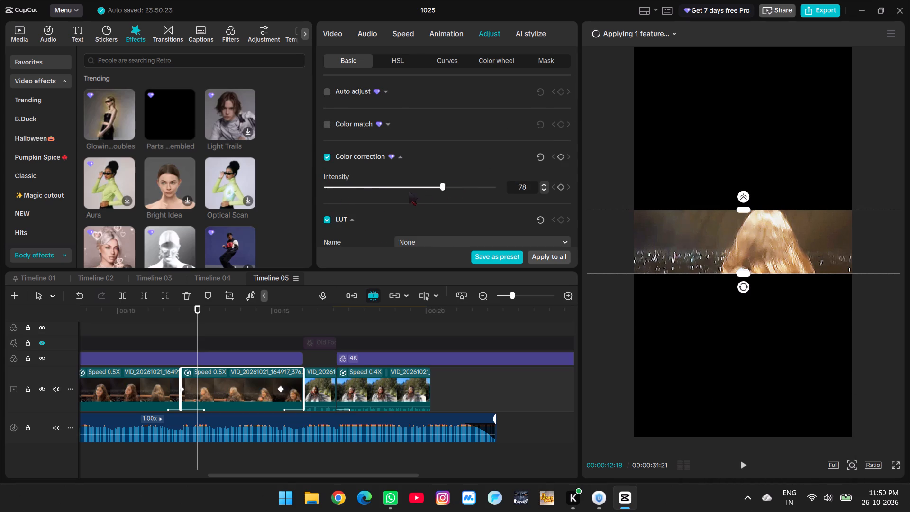
{"action": "left_click_drag", "start_coordinate": [409, 191], "coordinate": [437, 185]}
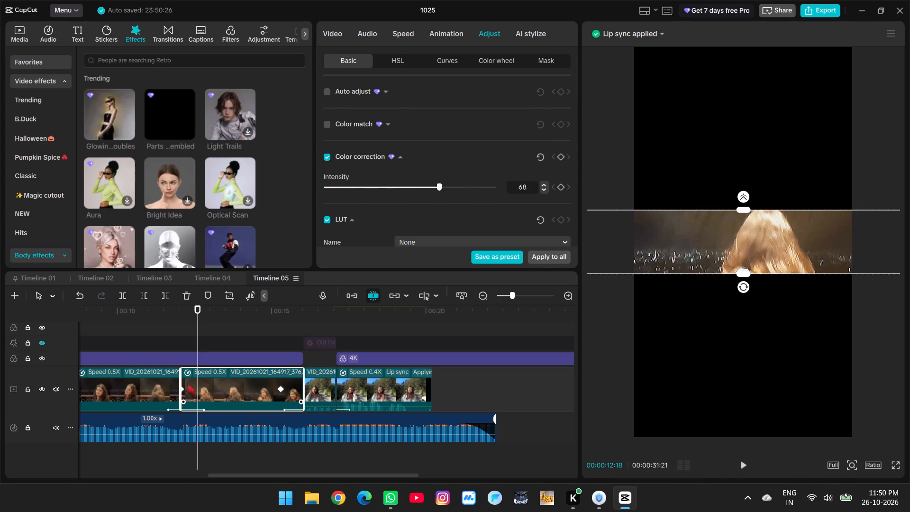
At the first mask keyframe of the second 0.5X night clip, rotate the closed Filmstrip mask to vertical.
{"action": "left_click", "coordinate": [278, 388]}
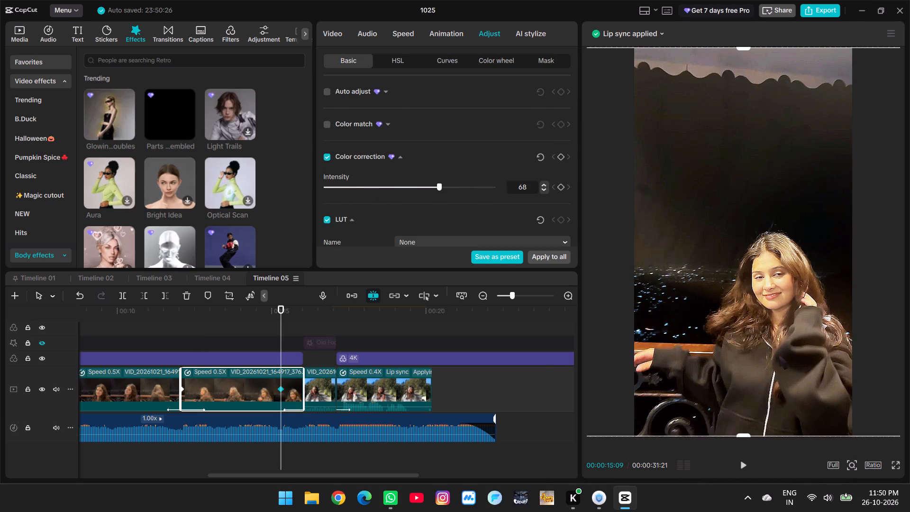
{"action": "scroll", "coordinate": [730, 397], "scroll_direction": "down", "scroll_amount": 2}
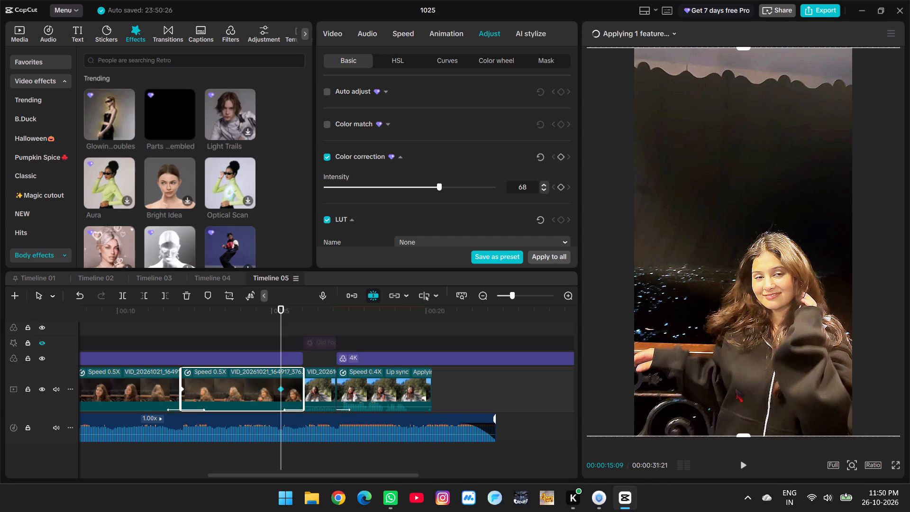
{"action": "left_click", "coordinate": [182, 390]}
{"action": "left_click_drag", "start_coordinate": [744, 265], "coordinate": [771, 256]}
{"action": "left_click_drag", "start_coordinate": [743, 258], "coordinate": [782, 245]}
Play and scrub the second 0.5X night clip to examine how its Filmstrip mask opens between the two keyframes.
{"action": "left_click", "coordinate": [746, 468]}
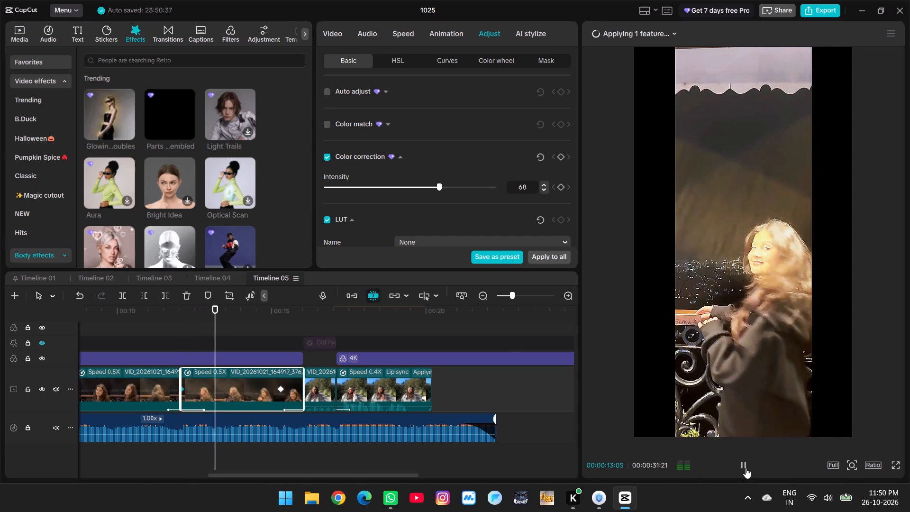
{"action": "left_click", "coordinate": [746, 468]}
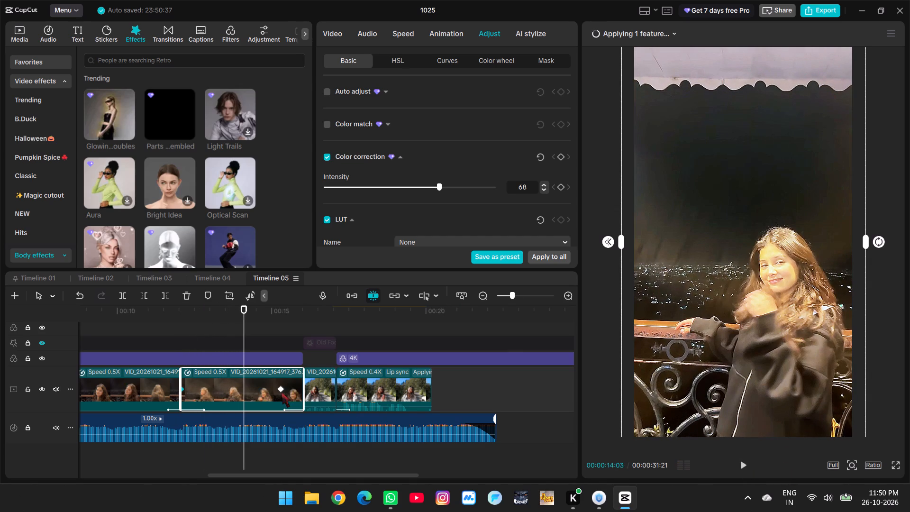
{"action": "left_click", "coordinate": [282, 393]}
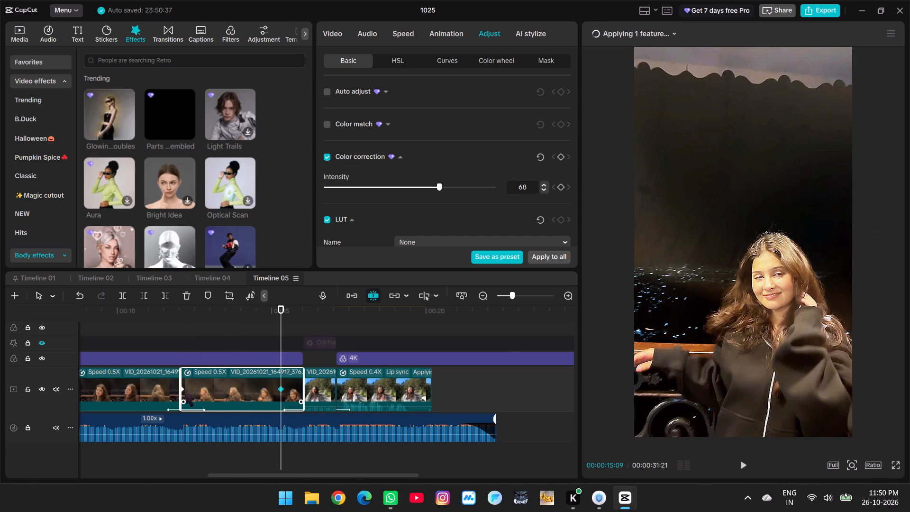
{"action": "left_click", "coordinate": [182, 391]}
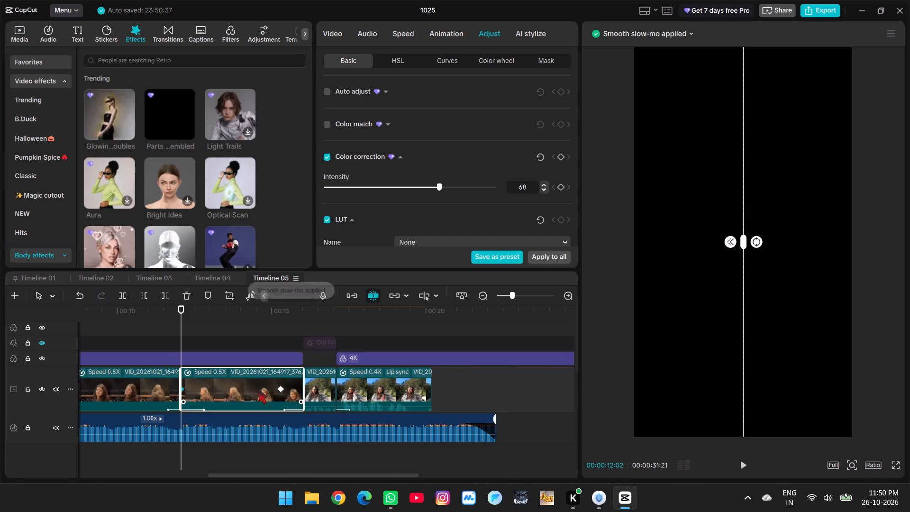
{"action": "left_click", "coordinate": [283, 392]}
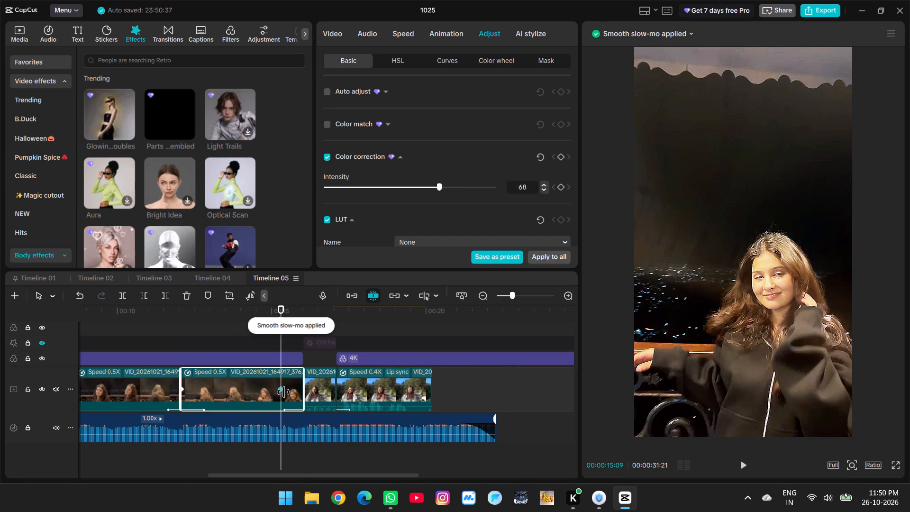
{"action": "left_click", "coordinate": [210, 337]}
{"action": "left_click_drag", "start_coordinate": [210, 336], "coordinate": [203, 336]}
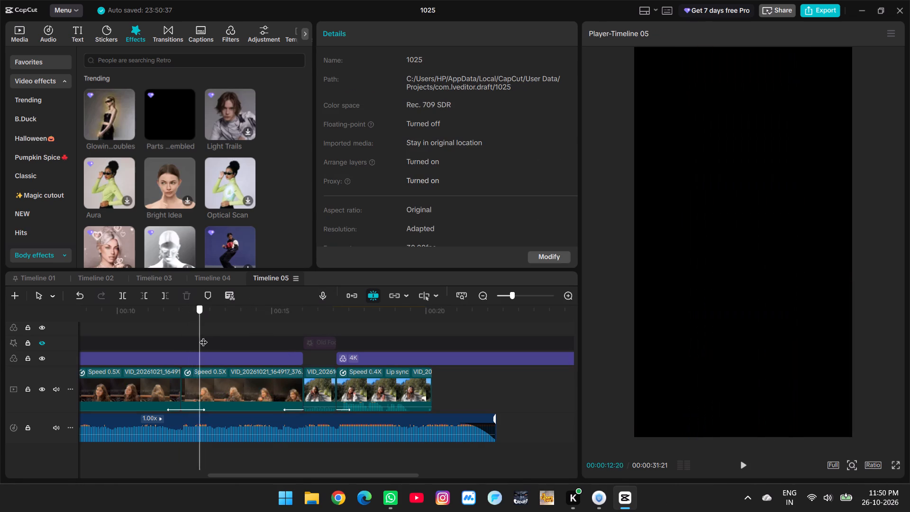
{"action": "left_click_drag", "start_coordinate": [203, 336], "coordinate": [223, 342]}
At the second 0.5X night clip's closing mask keyframe, rotate the Filmstrip mask to horizontal and widen it to cover nearly the full frame height.
{"action": "left_click", "coordinate": [254, 393]}
{"action": "left_click", "coordinate": [279, 390]}
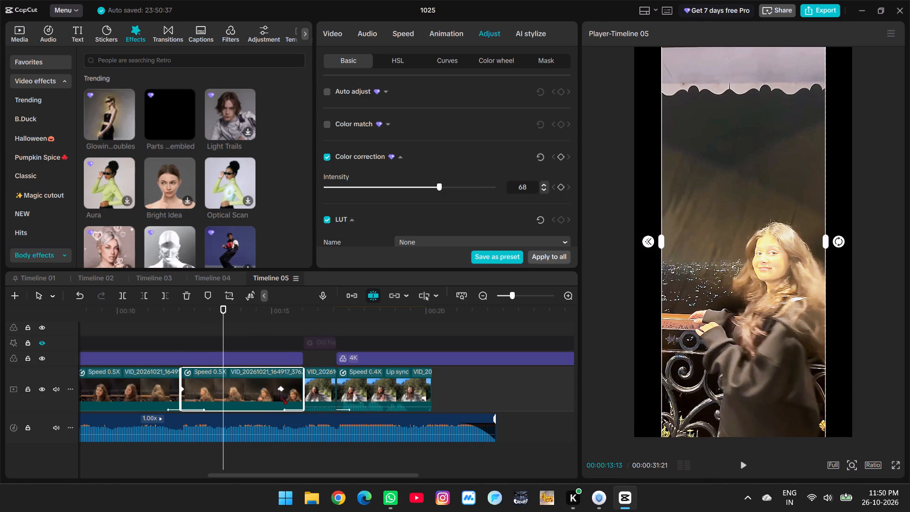
{"action": "left_click", "coordinate": [755, 274]}
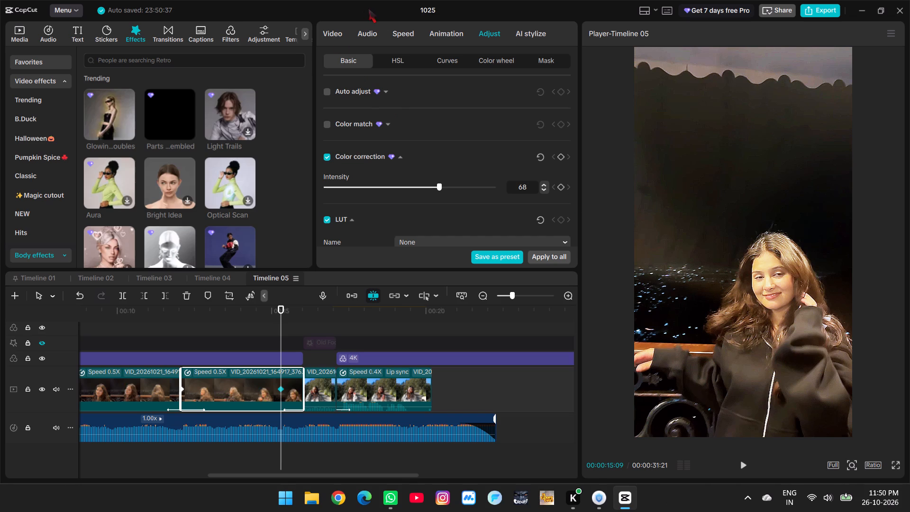
{"action": "left_click", "coordinate": [337, 35]}
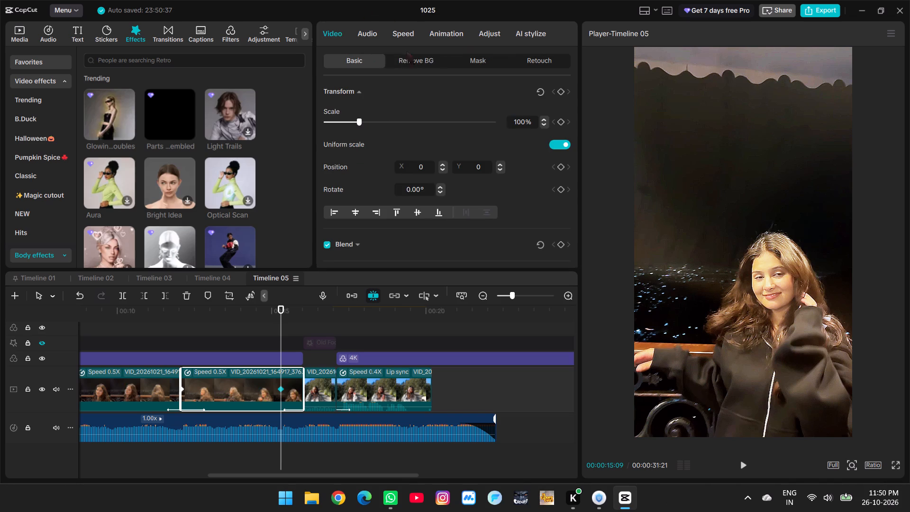
{"action": "left_click", "coordinate": [465, 60]}
{"action": "left_click", "coordinate": [346, 115]}
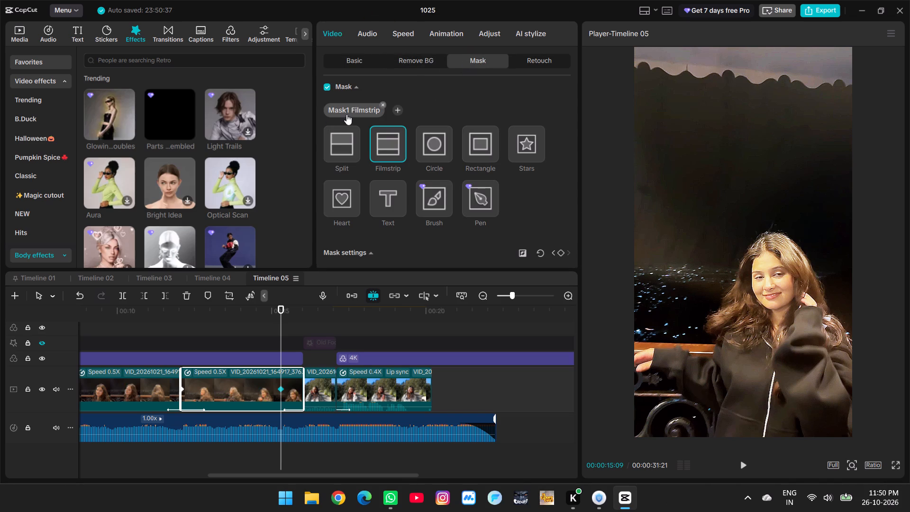
{"action": "scroll", "coordinate": [804, 278], "scroll_direction": "down", "scroll_amount": 4, "text": "ctrl"}
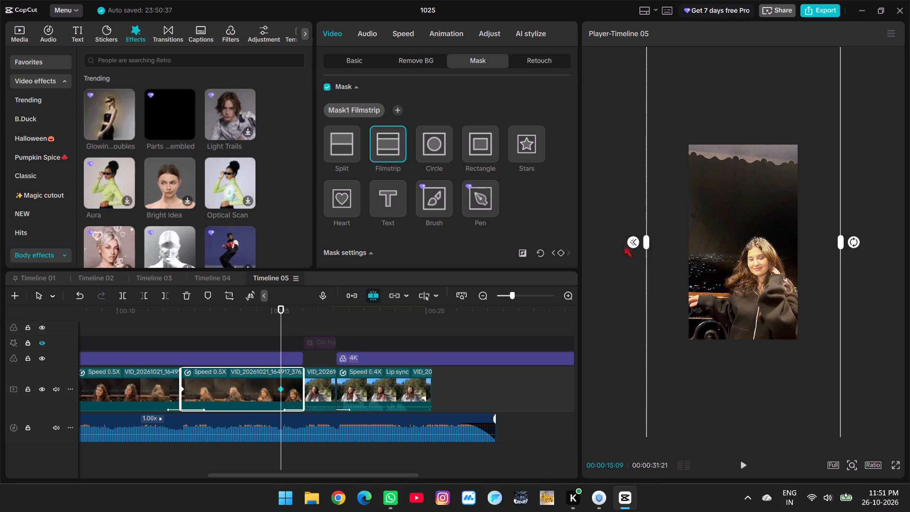
{"action": "left_click_drag", "start_coordinate": [645, 244], "coordinate": [689, 255]}
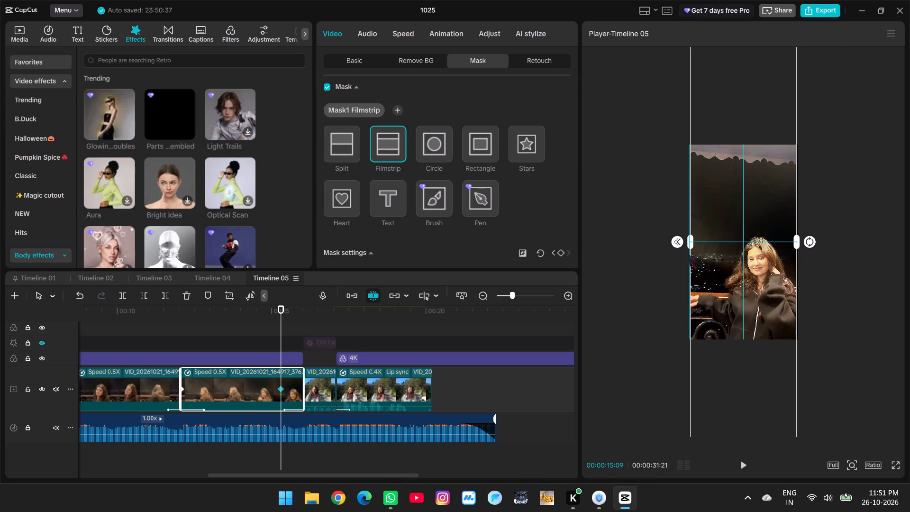
{"action": "left_click_drag", "start_coordinate": [689, 255], "coordinate": [686, 255]}
{"action": "left_click_drag", "start_coordinate": [816, 242], "coordinate": [826, 251]}
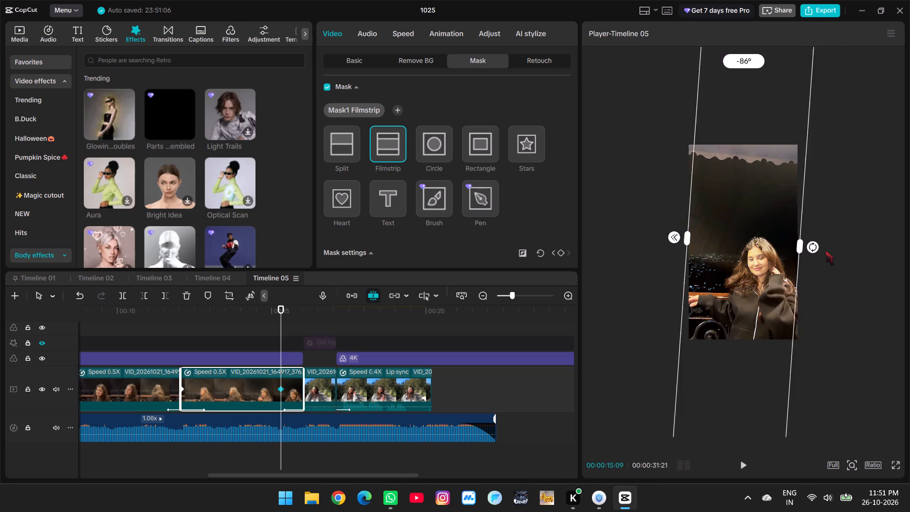
{"action": "left_click_drag", "start_coordinate": [826, 251], "coordinate": [731, 348]}
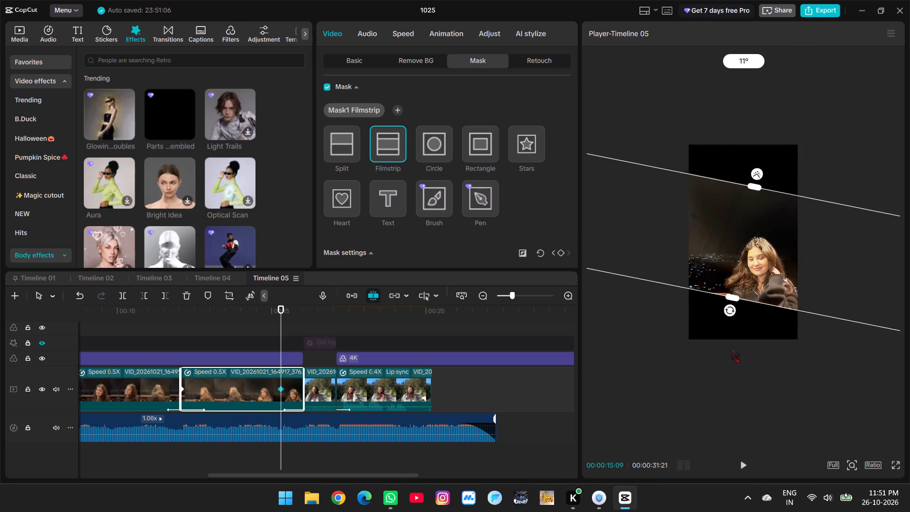
{"action": "left_click_drag", "start_coordinate": [731, 348], "coordinate": [746, 354]}
{"action": "left_click_drag", "start_coordinate": [738, 298], "coordinate": [744, 332]}
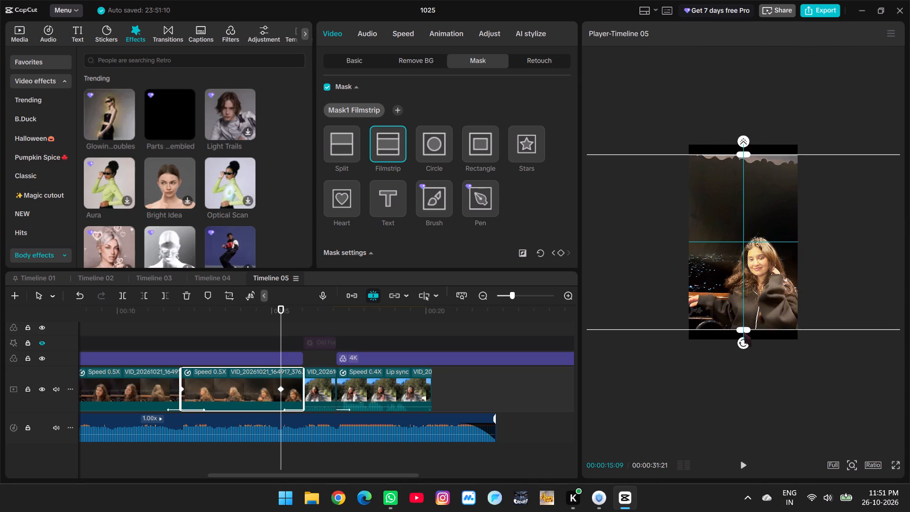
{"action": "left_click_drag", "start_coordinate": [744, 332], "coordinate": [744, 338]}
Preview the rotating mask reveal and set the second 0.5X night clip's In animation to None.
{"action": "left_click", "coordinate": [188, 329]}
{"action": "left_click_drag", "start_coordinate": [188, 329], "coordinate": [185, 329]}
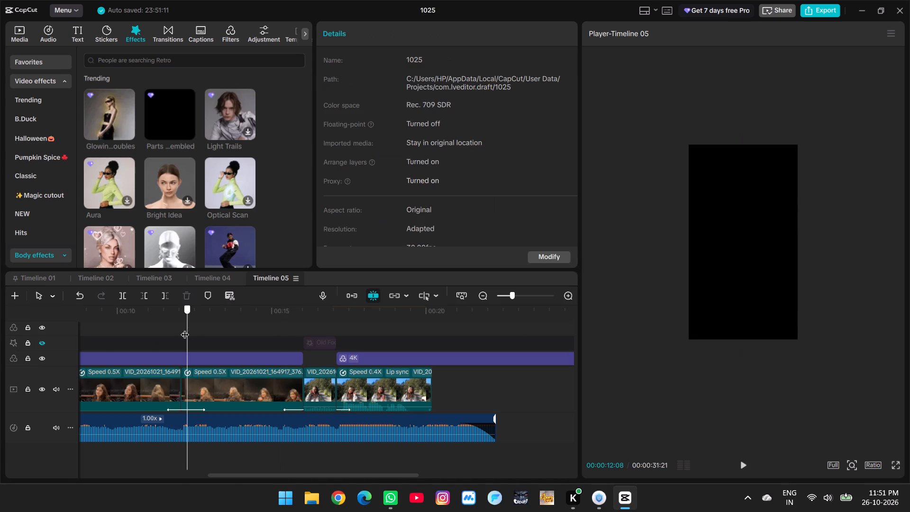
{"action": "left_click_drag", "start_coordinate": [185, 329], "coordinate": [181, 329]}
{"action": "key", "text": "space"}
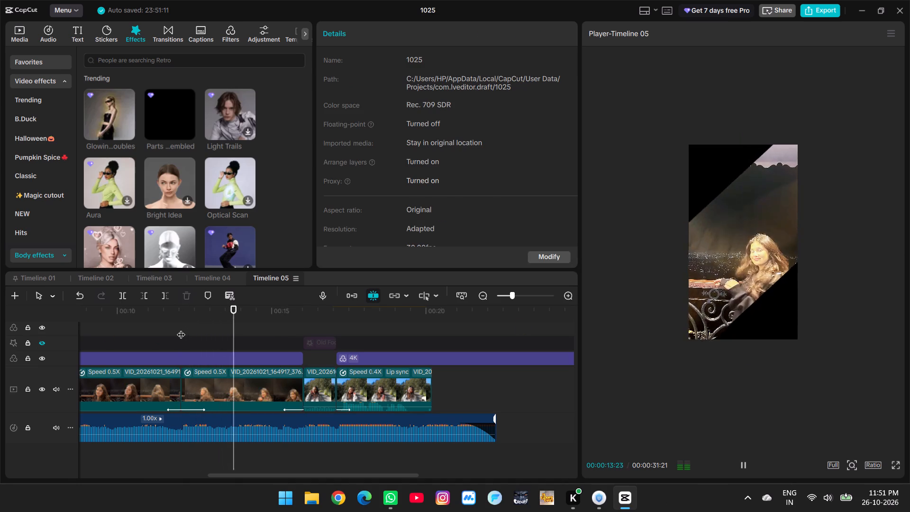
{"action": "double_click", "coordinate": [181, 329]}
{"action": "key", "text": "space"}
{"action": "key", "text": "space"}
{"action": "left_click", "coordinate": [190, 377]}
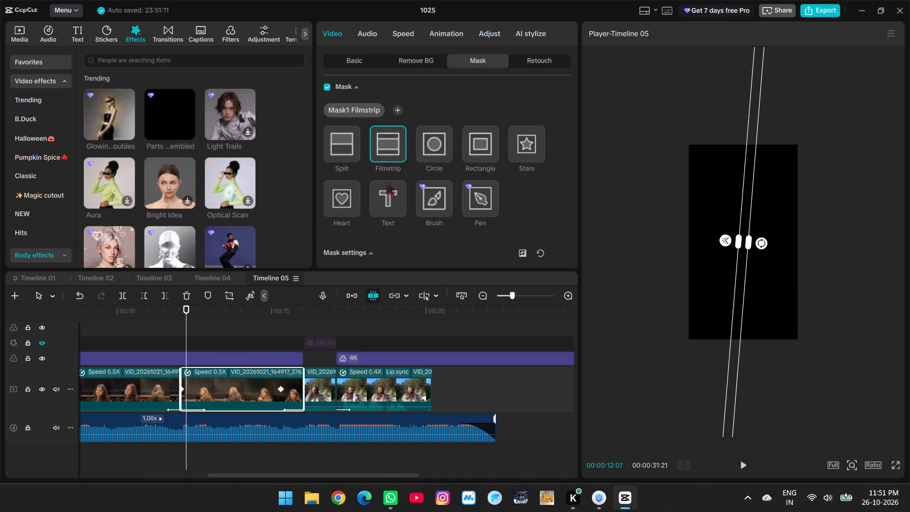
{"action": "left_click", "coordinate": [457, 29]}
{"action": "left_click", "coordinate": [341, 139]}
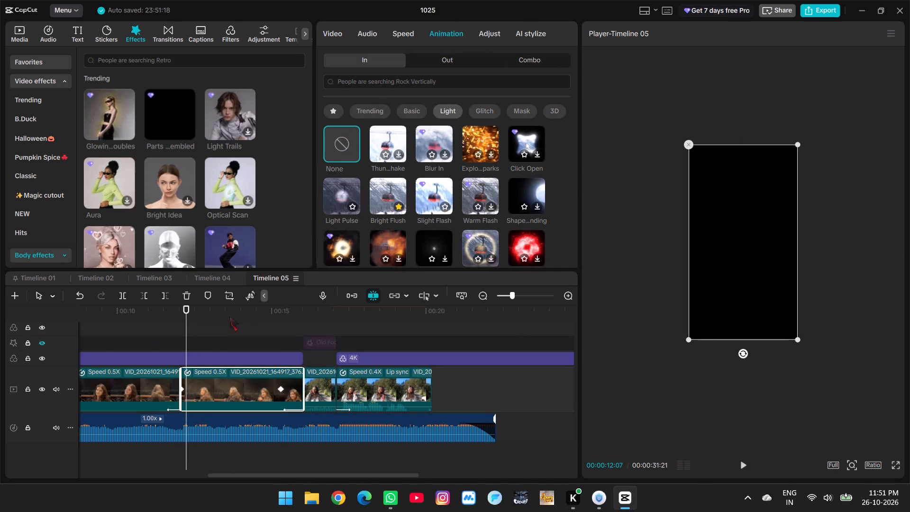
Trim the end of the Parts Assembled effect to the start of the second 0.5X night clip.
{"action": "left_click", "coordinate": [167, 334]}
{"action": "key", "text": "space"}
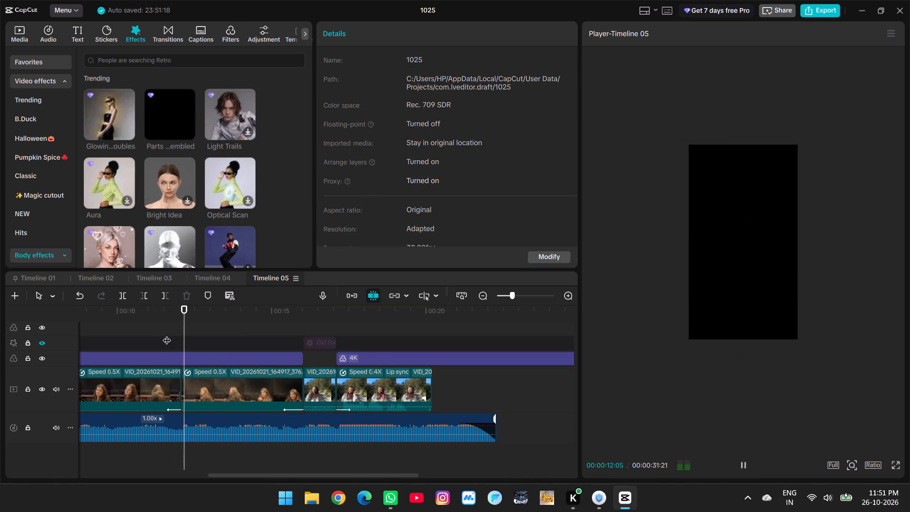
{"action": "key", "text": "space"}
{"action": "left_click", "coordinate": [167, 334]}
{"action": "scroll", "coordinate": [167, 334], "scroll_direction": "down", "scroll_amount": 5, "text": "ctrl"}
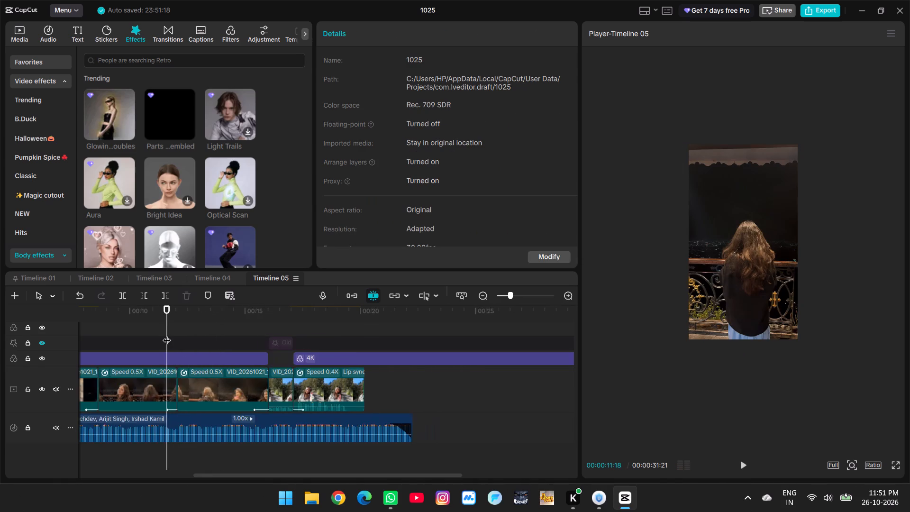
{"action": "scroll", "coordinate": [167, 334], "scroll_direction": "up", "scroll_amount": 4}
{"action": "left_click_drag", "start_coordinate": [171, 387], "coordinate": [177, 389]}
{"action": "left_click", "coordinate": [173, 365]}
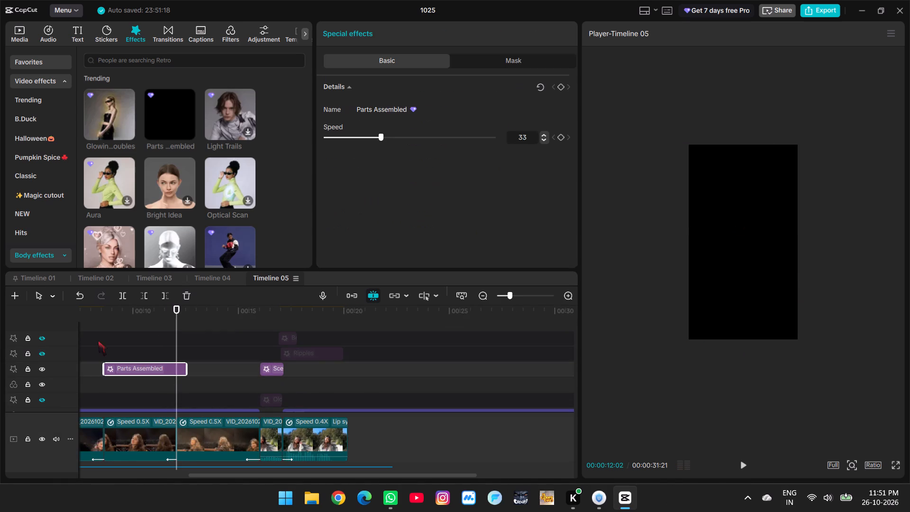
{"action": "left_click", "coordinate": [162, 294]}
Play the timeline from the second 0.5X night clip into the 0.4X outdoor clip to examine the mask reveal and clip changes.
{"action": "key", "text": "space"}
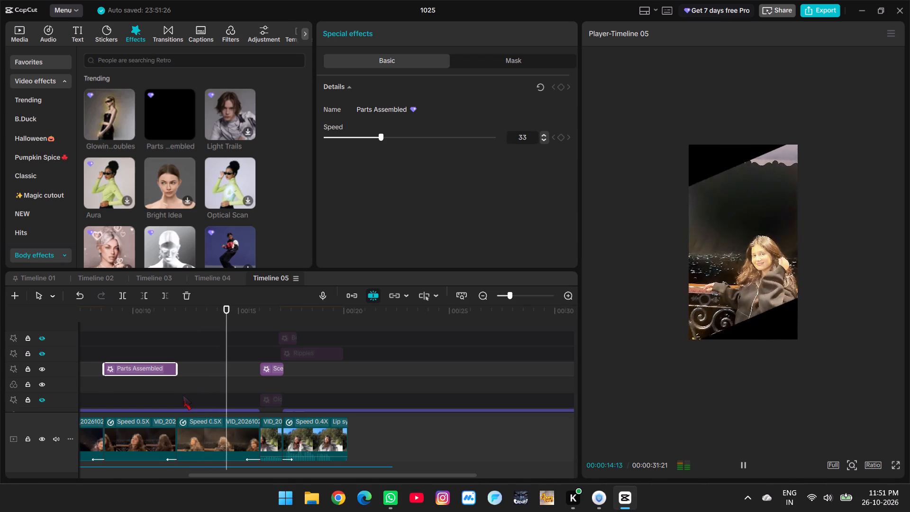
{"action": "key", "text": "space"}
{"action": "scroll", "coordinate": [200, 384], "scroll_direction": "down", "scroll_amount": 1}
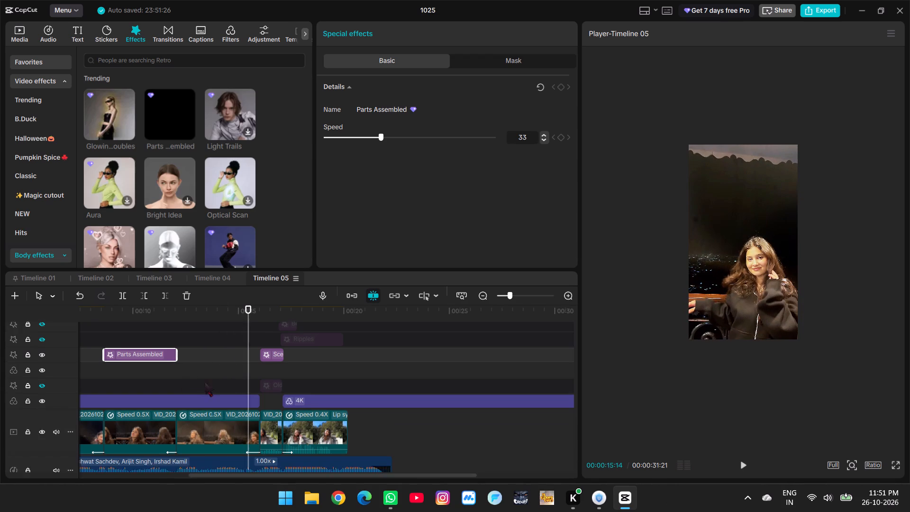
{"action": "scroll", "coordinate": [205, 382], "scroll_direction": "down", "scroll_amount": 1}
{"action": "key", "text": "space"}
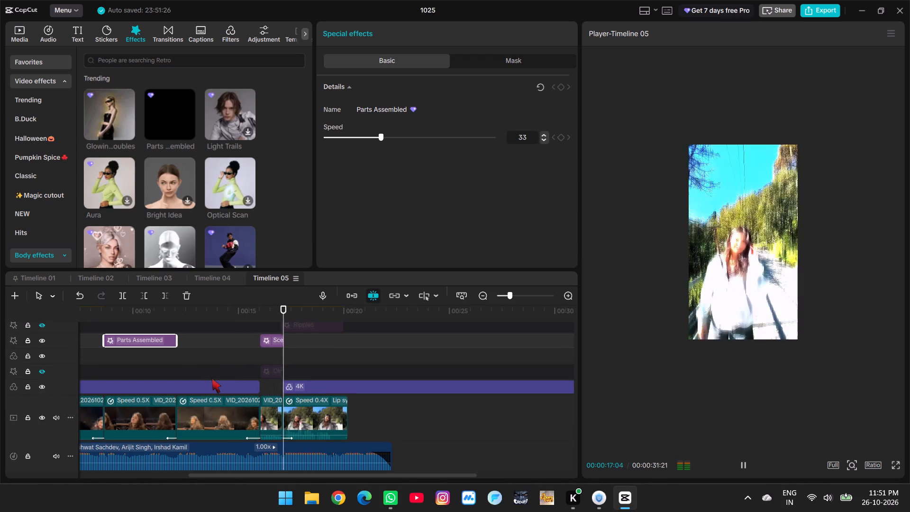
{"action": "key", "text": "space"}
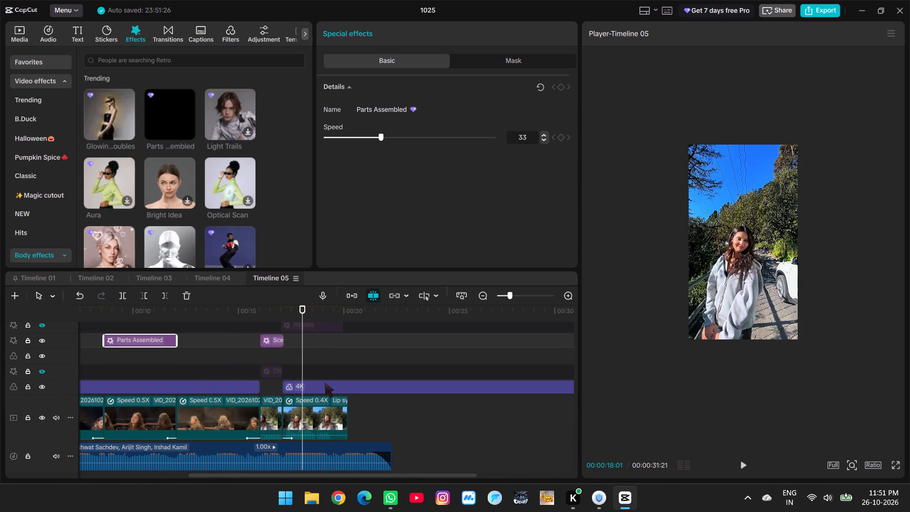
{"action": "scroll", "coordinate": [325, 383], "scroll_direction": "up", "scroll_amount": 19, "text": "ctrl"}
{"action": "left_click", "coordinate": [253, 366]}
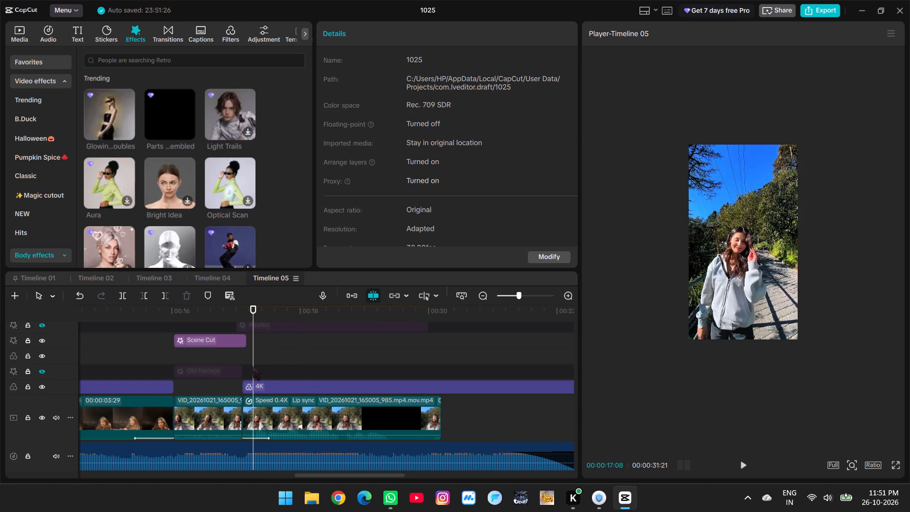
{"action": "key", "text": "space"}
{"action": "key", "text": "space"}
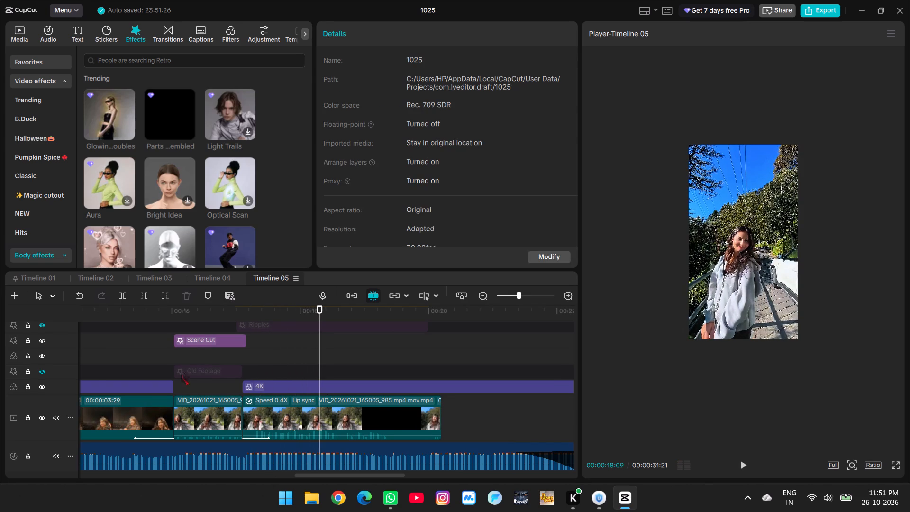
Mute the music track.
{"action": "left_click", "coordinate": [57, 456]}
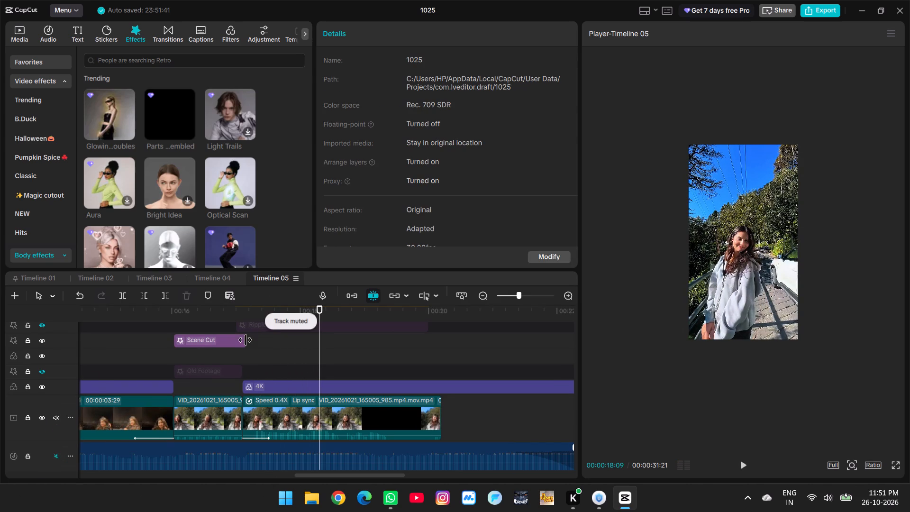
Replay and scrub the start of the 0.4X outdoor clip to examine its lip sync without the music.
{"action": "left_click", "coordinate": [246, 335]}
{"action": "left_click", "coordinate": [273, 351]}
{"action": "left_click_drag", "start_coordinate": [267, 353], "coordinate": [248, 356]}
{"action": "left_click", "coordinate": [244, 353]}
{"action": "key", "text": "space"}
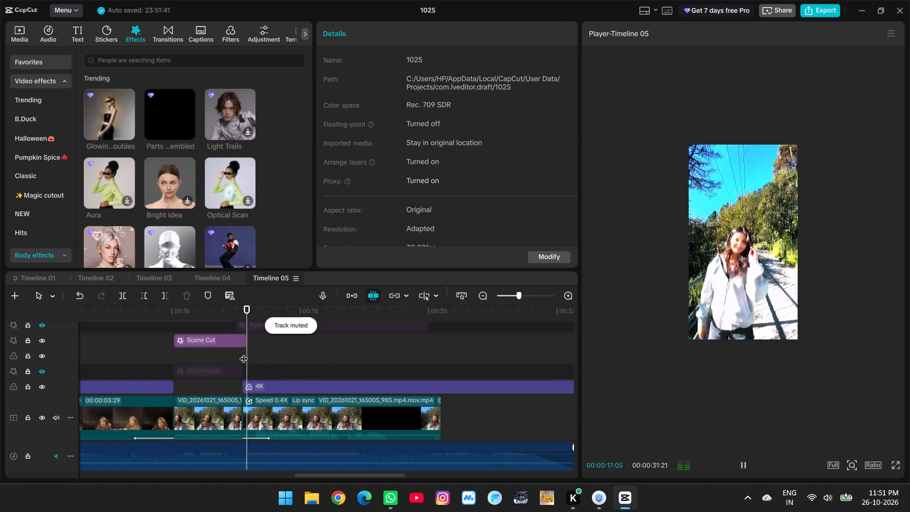
{"action": "key", "text": "space"}
{"action": "scroll", "coordinate": [803, 288], "scroll_direction": "up", "scroll_amount": 3}
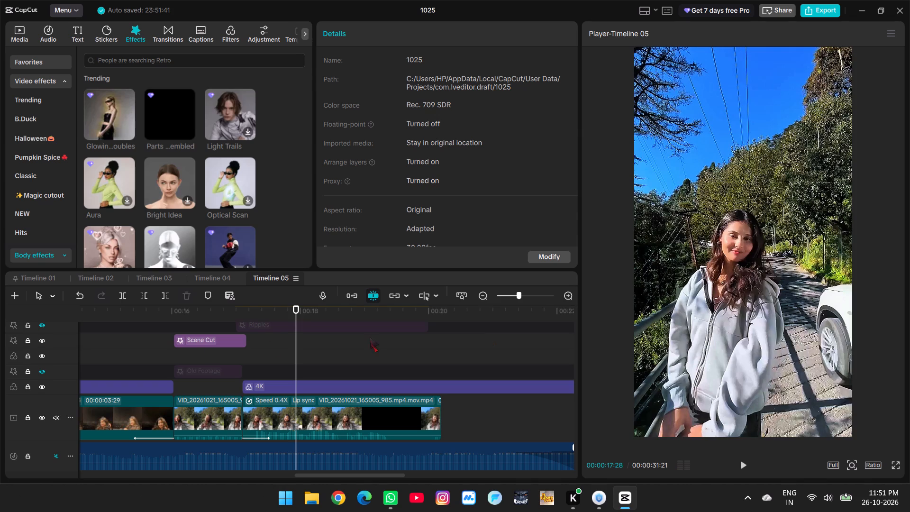
{"action": "left_click", "coordinate": [242, 353]}
{"action": "key", "text": "space"}
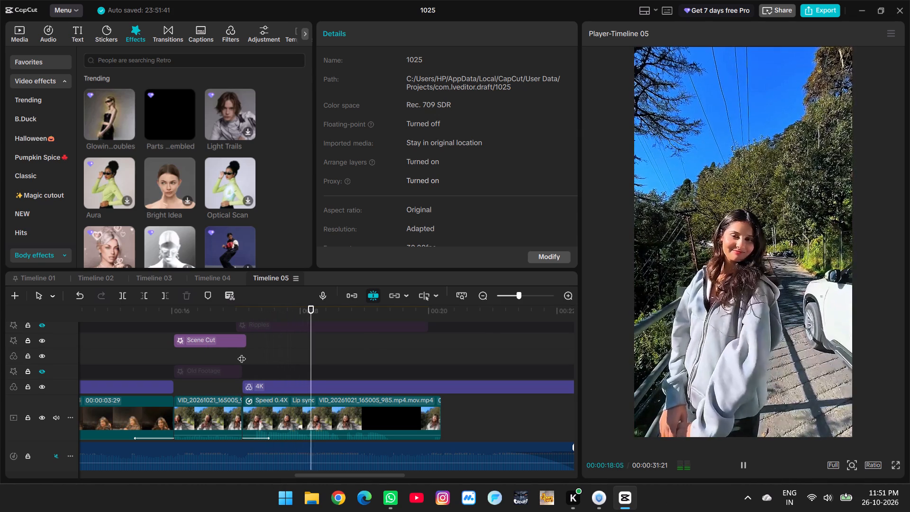
{"action": "key", "text": "space"}
{"action": "left_click", "coordinate": [302, 349]}
{"action": "left_click_drag", "start_coordinate": [302, 349], "coordinate": [318, 355]}
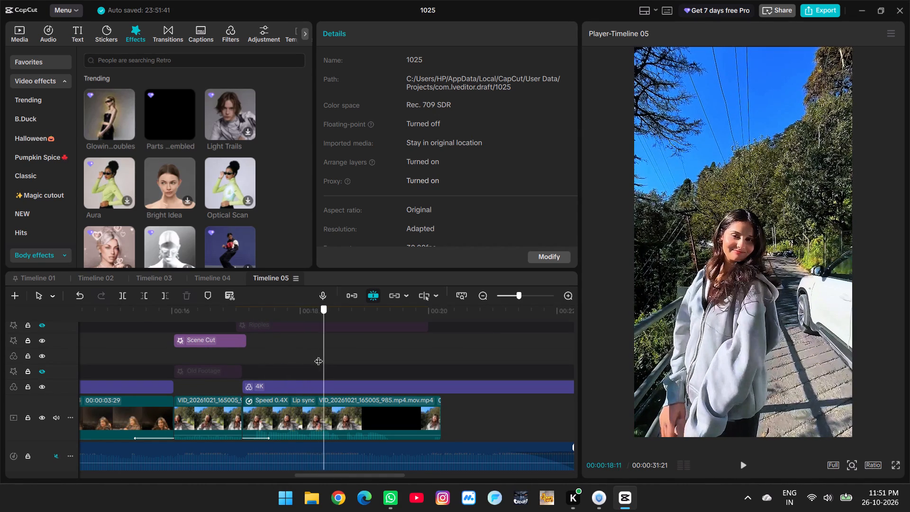
Replay the start of the 0.4X outdoor clip again to examine its lip sync without the music.
{"action": "left_click_drag", "start_coordinate": [318, 355], "coordinate": [266, 344]}
{"action": "key", "text": "space"}
{"action": "key", "text": "space"}
{"action": "left_click", "coordinate": [258, 344]}
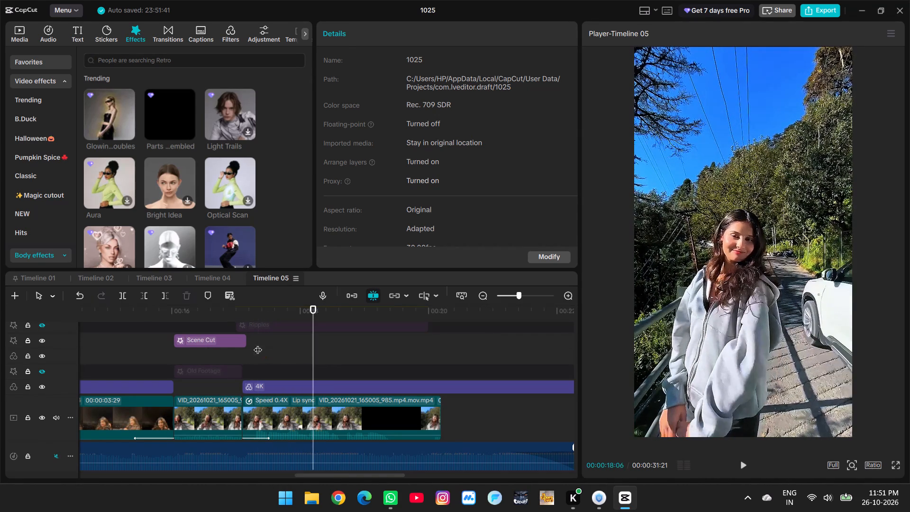
{"action": "left_click", "coordinate": [242, 344]}
{"action": "key", "text": "space"}
{"action": "left_click", "coordinate": [242, 355]}
{"action": "key", "text": "space"}
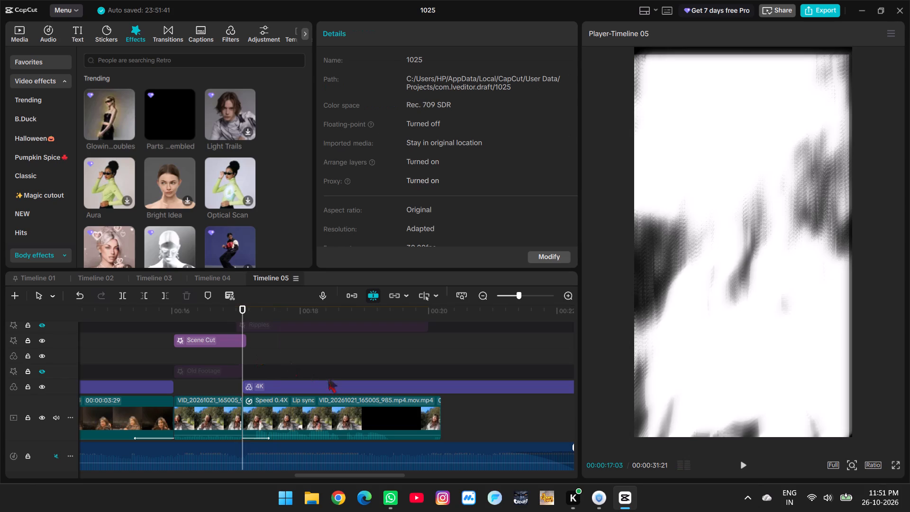
{"action": "key", "text": "space"}
{"action": "key", "text": "space"}
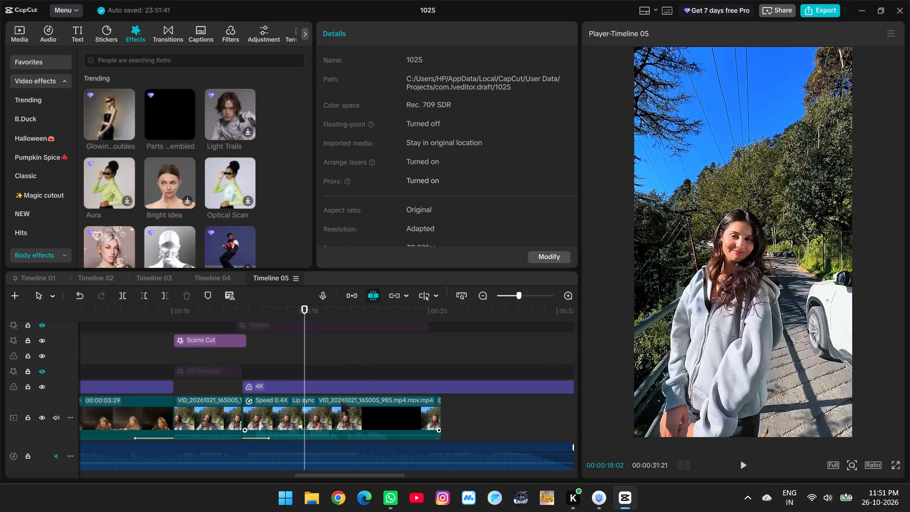
Change the 0.4X outdoor clip's lip sync text to "Are bhenchod".
{"action": "left_click", "coordinate": [341, 401]}
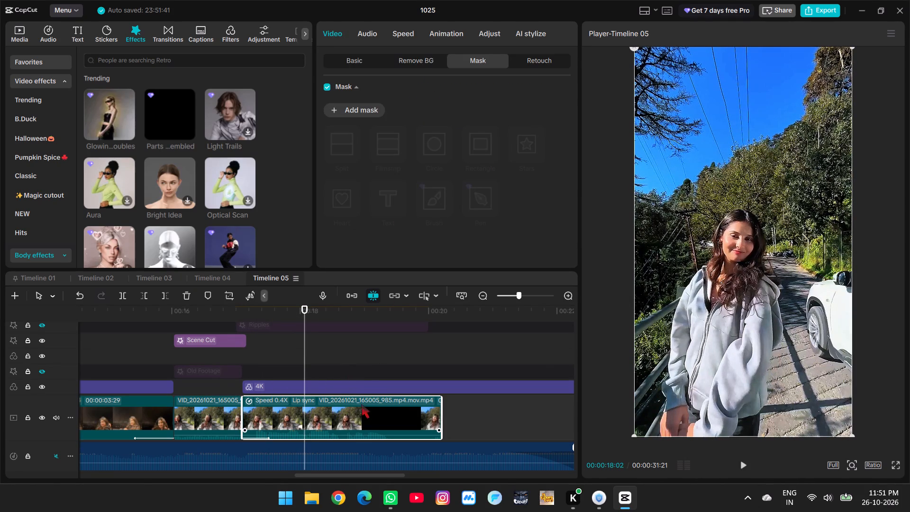
{"action": "left_click", "coordinate": [341, 66]}
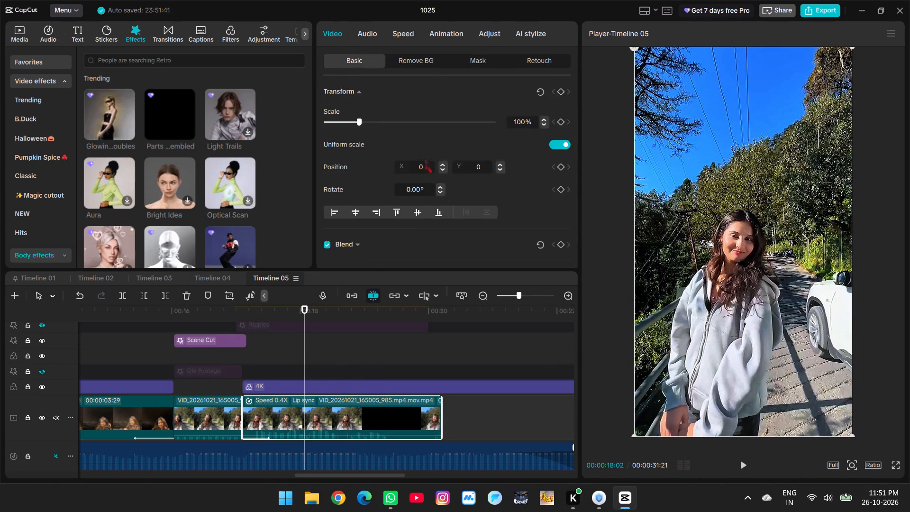
{"action": "scroll", "coordinate": [424, 158], "scroll_direction": "down", "scroll_amount": 9}
{"action": "scroll", "coordinate": [358, 158], "scroll_direction": "up", "scroll_amount": 1}
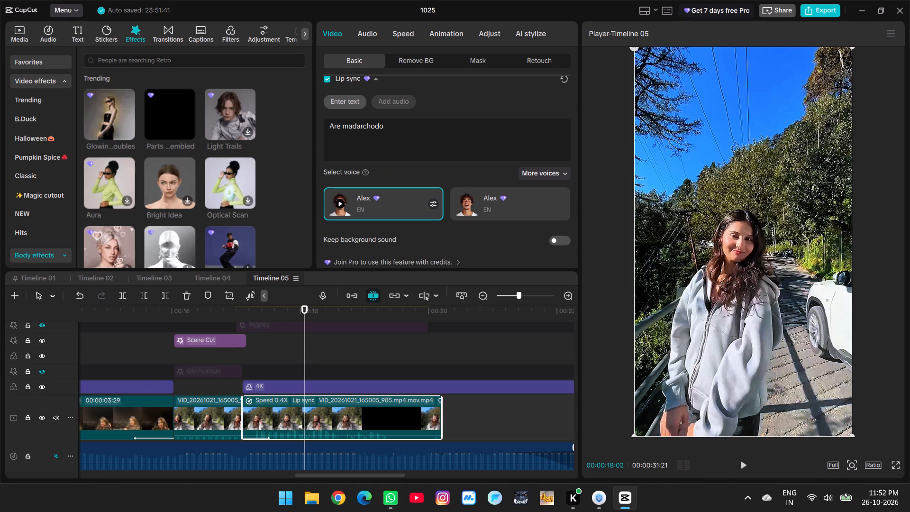
{"action": "left_click", "coordinate": [394, 127]}
{"action": "key", "text": "BackSpace"}
{"action": "key", "text": "BackSpace"}
{"action": "key", "text": "BackSpace"}
{"action": "key", "text": "BackSpace"}
{"action": "key", "text": "BackSpace"}
{"action": "key", "text": "BackSpace"}
{"action": "key", "text": "BackSpace"}
{"action": "key", "text": "BackSpace"}
{"action": "key", "text": "BackSpace"}
{"action": "key", "text": "BackSpace"}
{"action": "type", "text": "bhenchod"}
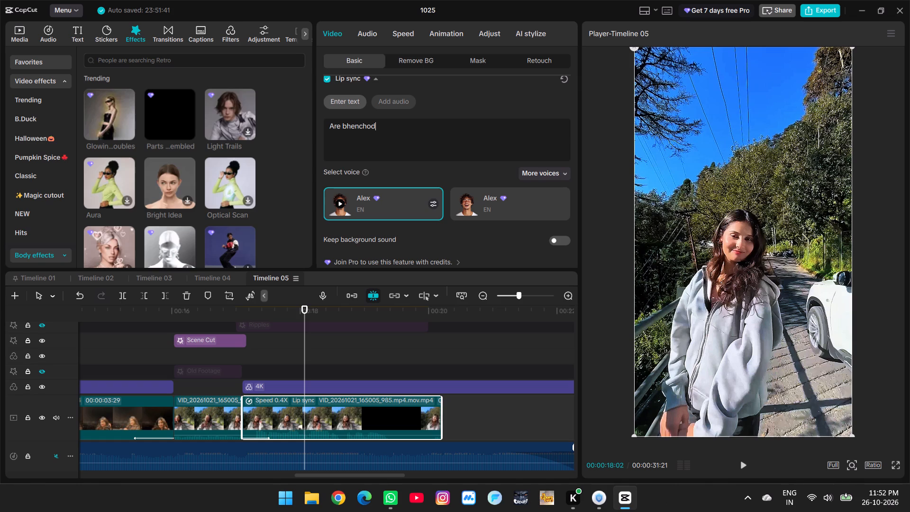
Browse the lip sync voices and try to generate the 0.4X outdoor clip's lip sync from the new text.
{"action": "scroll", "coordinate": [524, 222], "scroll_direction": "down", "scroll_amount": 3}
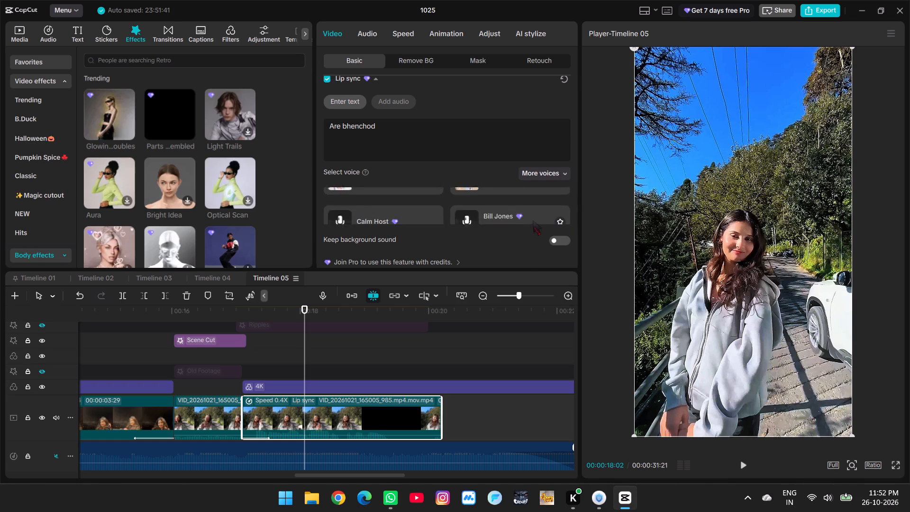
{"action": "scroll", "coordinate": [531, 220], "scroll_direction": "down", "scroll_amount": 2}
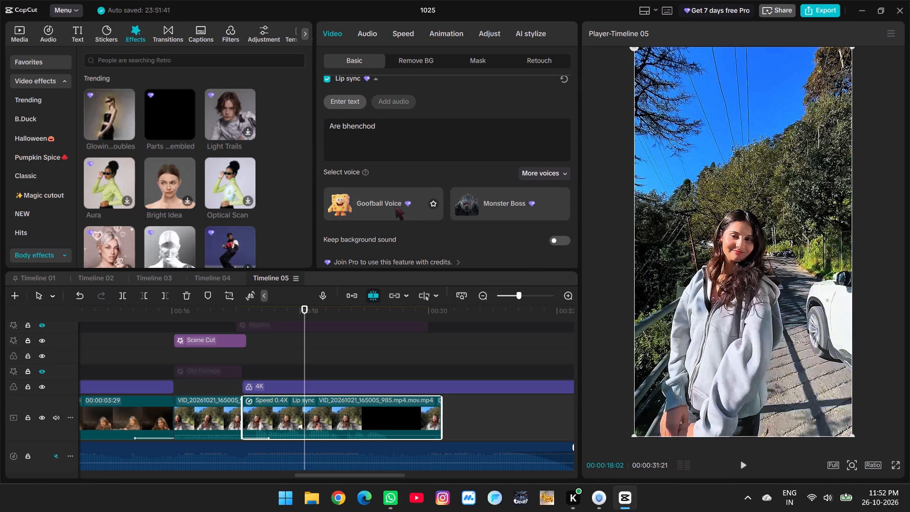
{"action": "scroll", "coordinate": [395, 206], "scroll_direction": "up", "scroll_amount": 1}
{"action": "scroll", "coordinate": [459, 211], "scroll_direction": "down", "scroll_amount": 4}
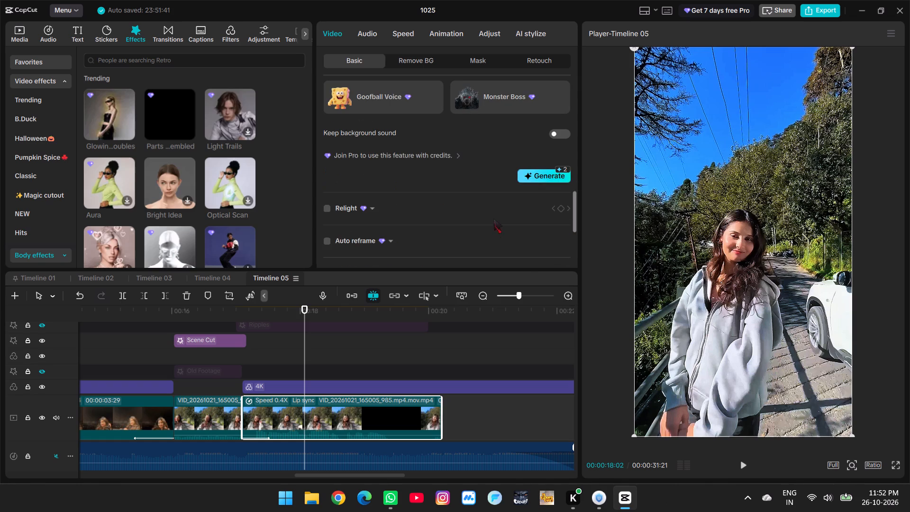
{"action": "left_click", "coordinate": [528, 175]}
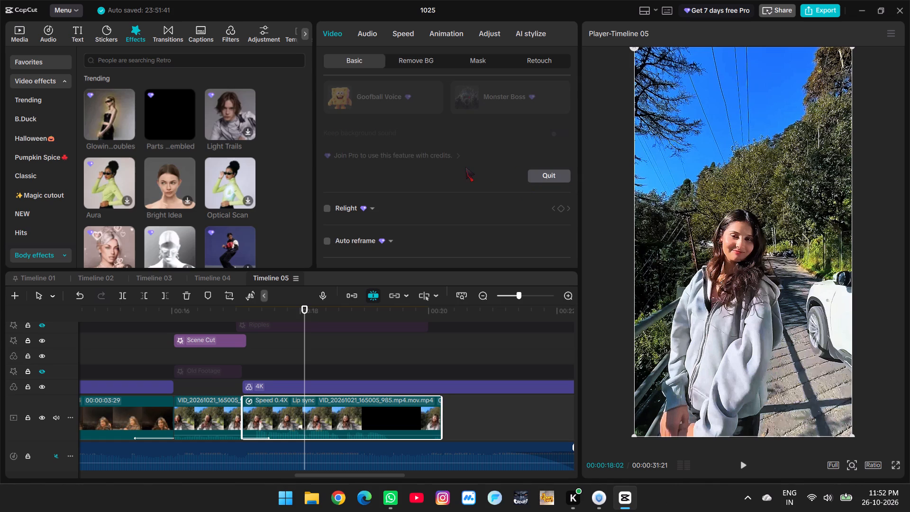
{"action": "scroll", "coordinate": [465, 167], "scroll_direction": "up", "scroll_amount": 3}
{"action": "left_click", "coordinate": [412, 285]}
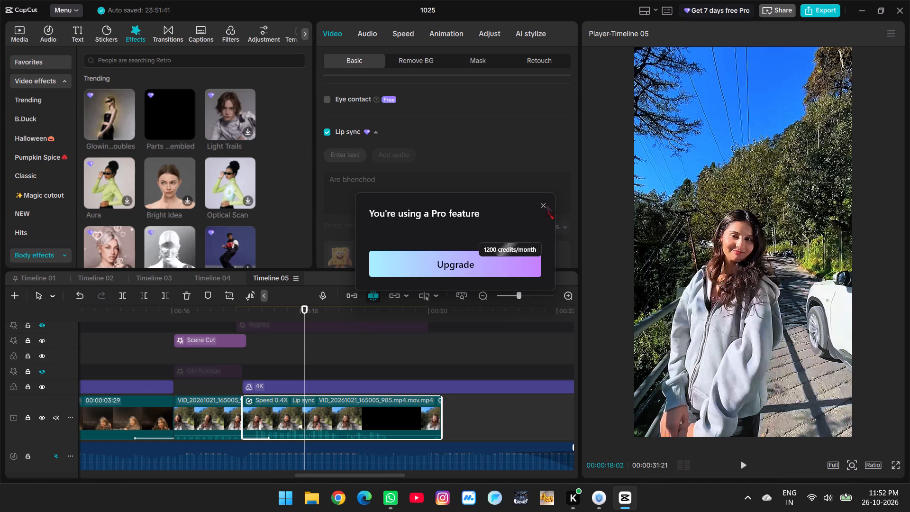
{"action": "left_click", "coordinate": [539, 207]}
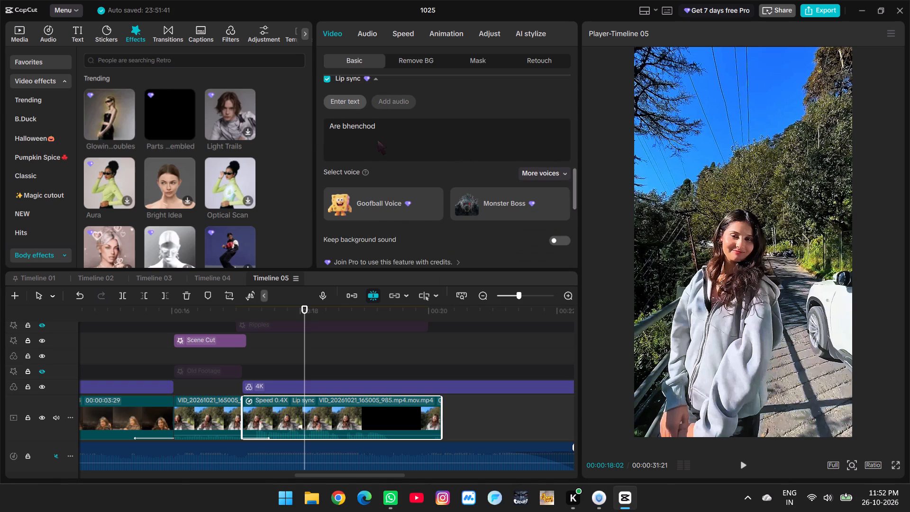
Set the 0.4X outdoor clip's color temperature to -24.
{"action": "left_click", "coordinate": [486, 55]}
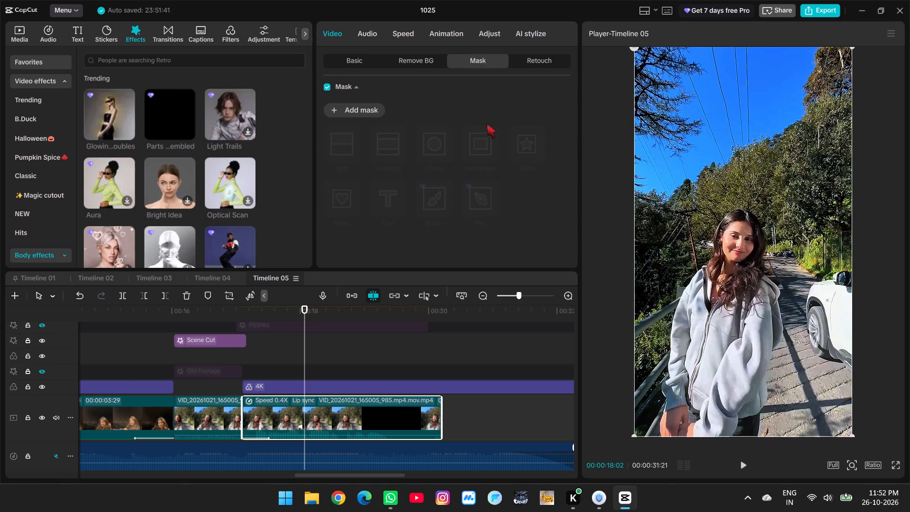
{"action": "left_click", "coordinate": [534, 64]}
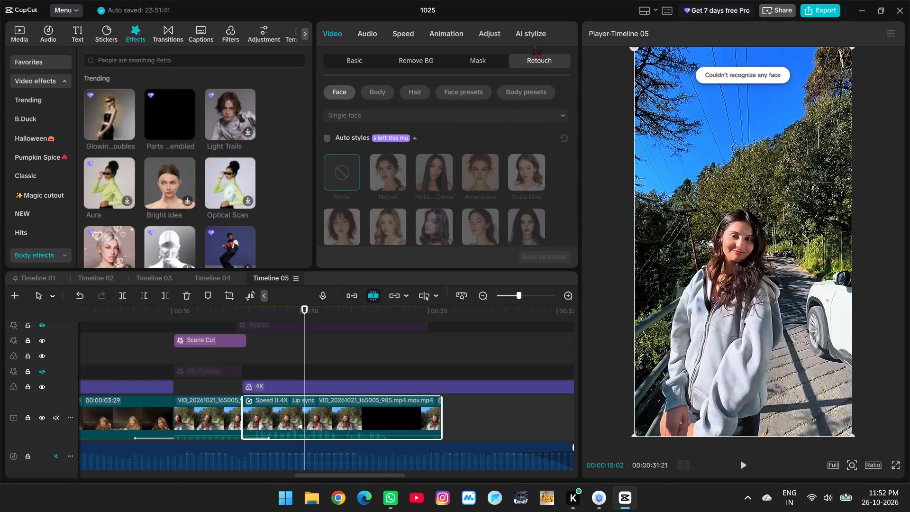
{"action": "left_click", "coordinate": [530, 33]}
{"action": "left_click", "coordinate": [473, 31]}
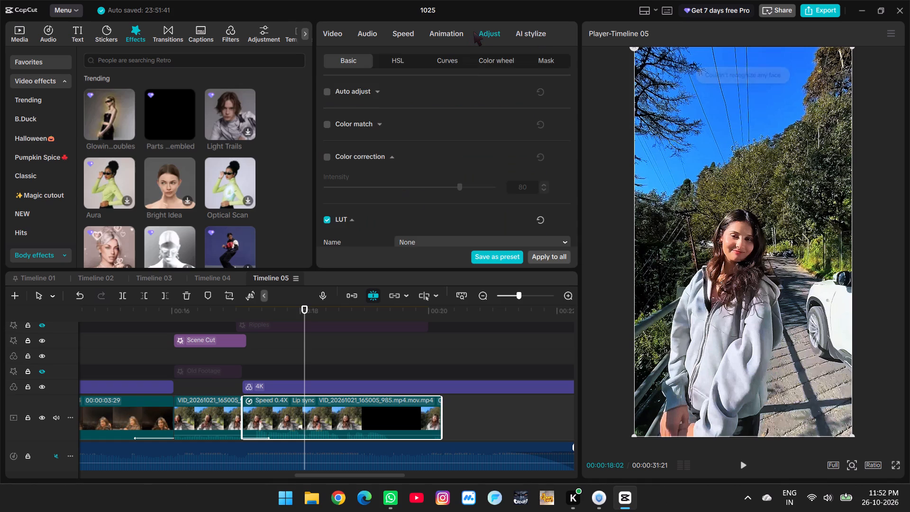
{"action": "scroll", "coordinate": [321, 166], "scroll_direction": "down", "scroll_amount": 3}
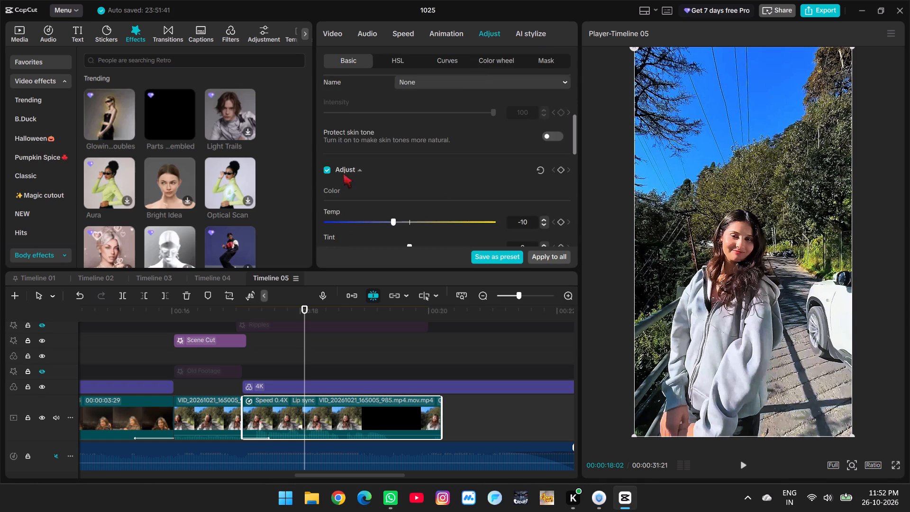
{"action": "scroll", "coordinate": [361, 172], "scroll_direction": "up", "scroll_amount": 1}
{"action": "left_click", "coordinate": [440, 135]}
{"action": "left_click", "coordinate": [440, 134]}
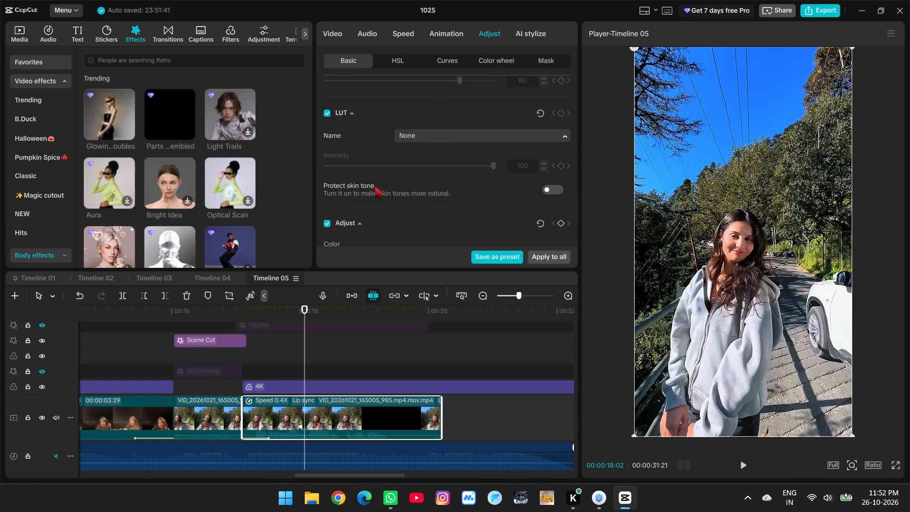
{"action": "scroll", "coordinate": [363, 199], "scroll_direction": "down", "scroll_amount": 2}
{"action": "left_click_drag", "start_coordinate": [395, 167], "coordinate": [354, 166]}
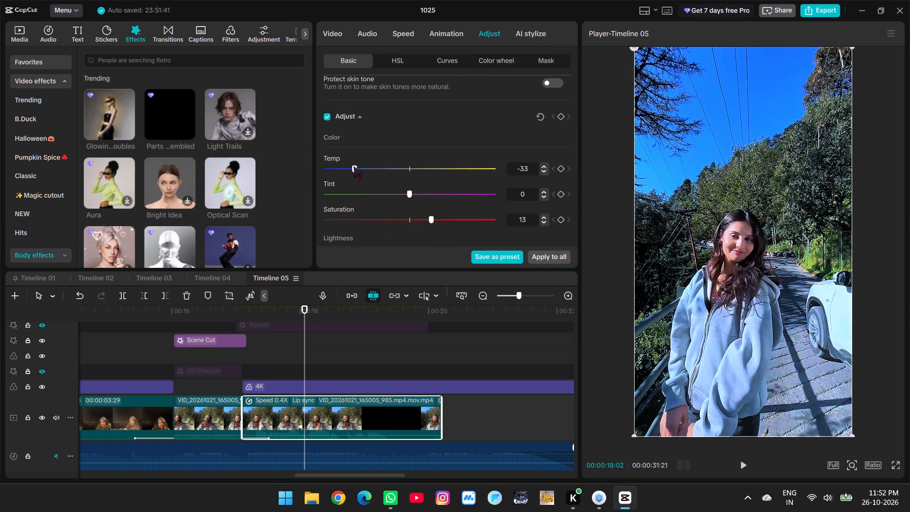
{"action": "left_click_drag", "start_coordinate": [354, 166], "coordinate": [367, 167]}
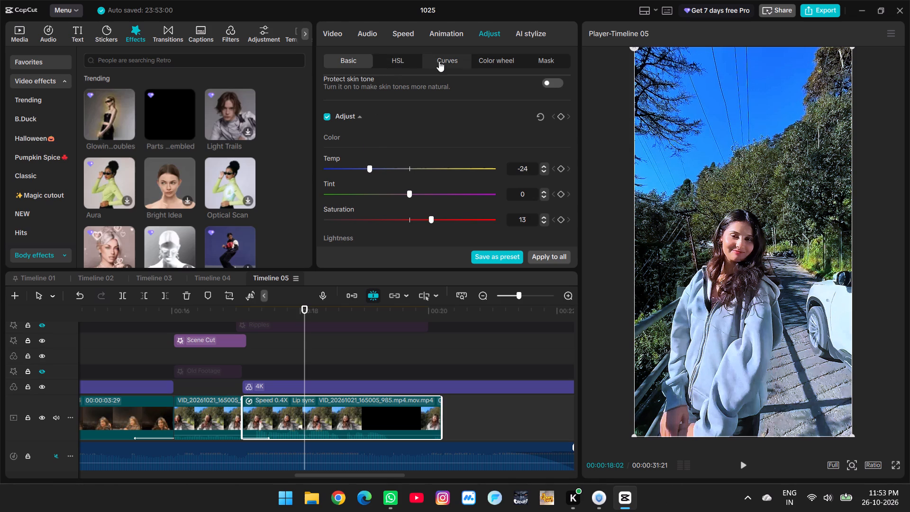
Darken the 0.4X outdoor clip's shadows by moving the white curve's black point slightly inward along the baseline.
{"action": "left_click", "coordinate": [439, 61]}
{"action": "scroll", "coordinate": [401, 156], "scroll_direction": "down", "scroll_amount": 2}
{"action": "left_click_drag", "start_coordinate": [326, 179], "coordinate": [325, 172]}
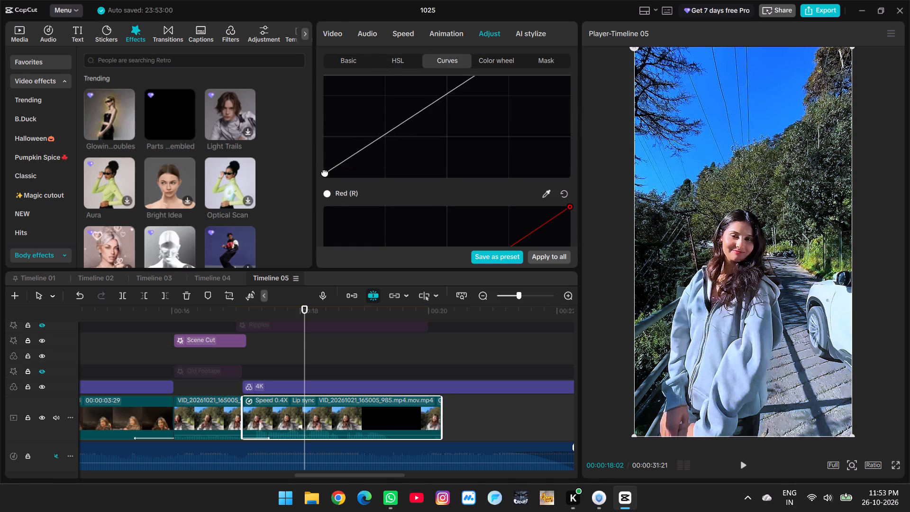
{"action": "left_click_drag", "start_coordinate": [325, 172], "coordinate": [355, 178]}
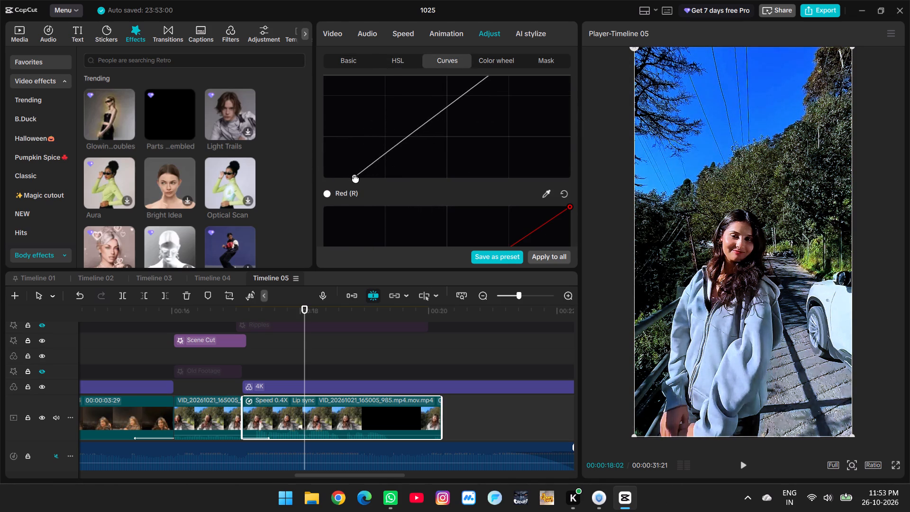
{"action": "left_click_drag", "start_coordinate": [355, 178], "coordinate": [344, 179]}
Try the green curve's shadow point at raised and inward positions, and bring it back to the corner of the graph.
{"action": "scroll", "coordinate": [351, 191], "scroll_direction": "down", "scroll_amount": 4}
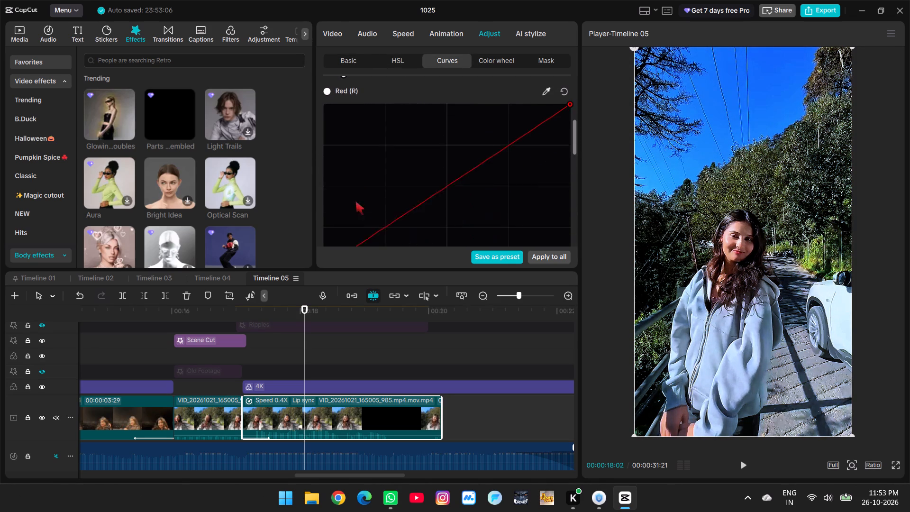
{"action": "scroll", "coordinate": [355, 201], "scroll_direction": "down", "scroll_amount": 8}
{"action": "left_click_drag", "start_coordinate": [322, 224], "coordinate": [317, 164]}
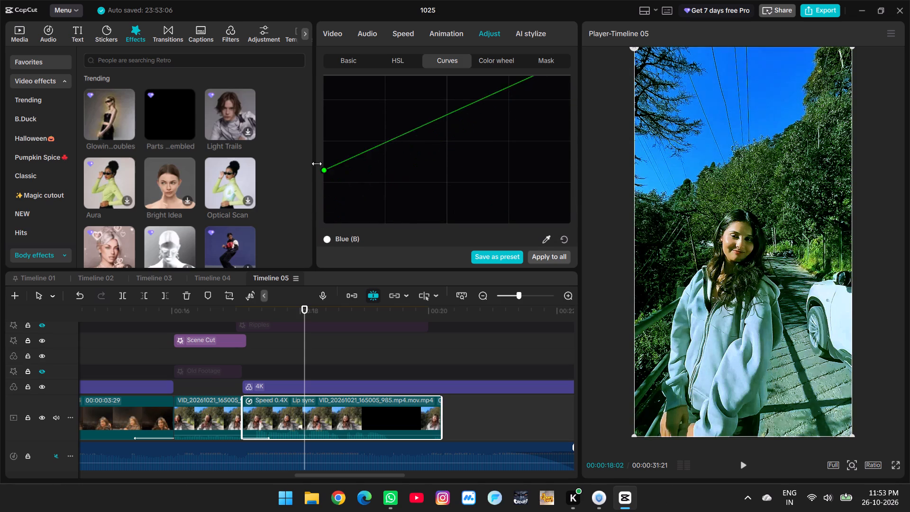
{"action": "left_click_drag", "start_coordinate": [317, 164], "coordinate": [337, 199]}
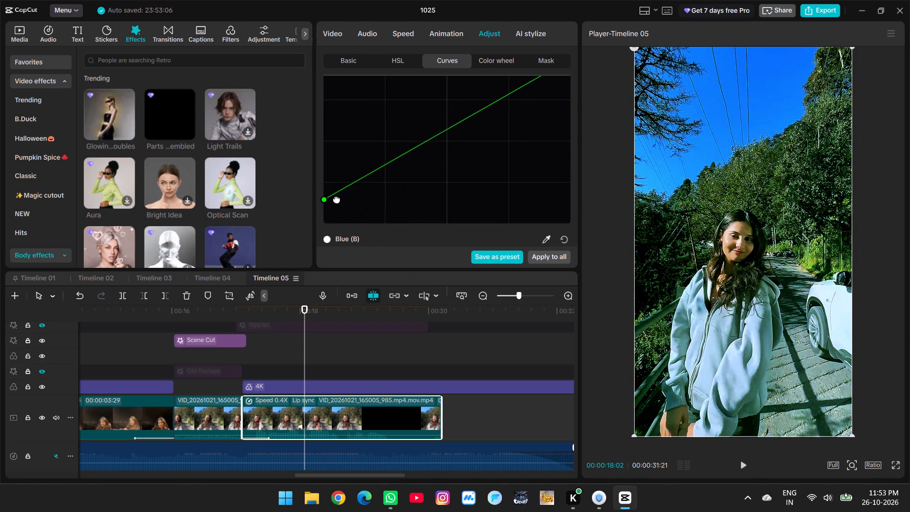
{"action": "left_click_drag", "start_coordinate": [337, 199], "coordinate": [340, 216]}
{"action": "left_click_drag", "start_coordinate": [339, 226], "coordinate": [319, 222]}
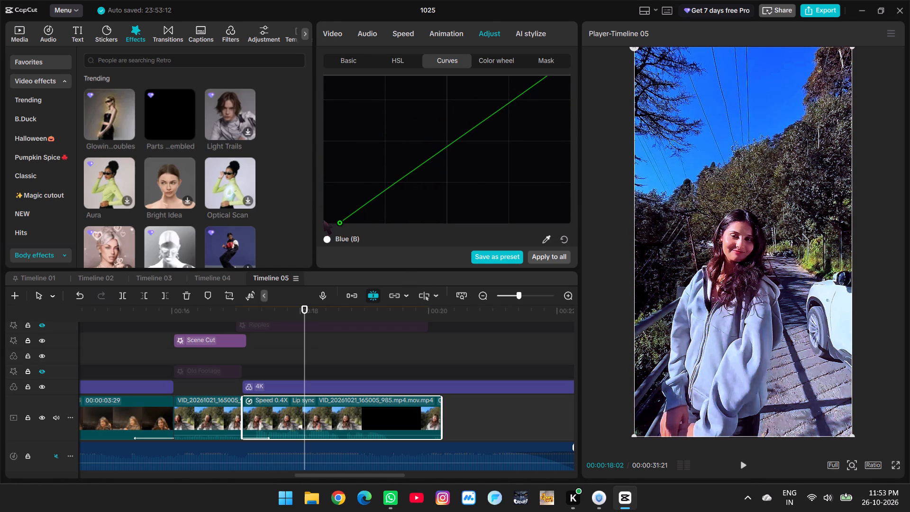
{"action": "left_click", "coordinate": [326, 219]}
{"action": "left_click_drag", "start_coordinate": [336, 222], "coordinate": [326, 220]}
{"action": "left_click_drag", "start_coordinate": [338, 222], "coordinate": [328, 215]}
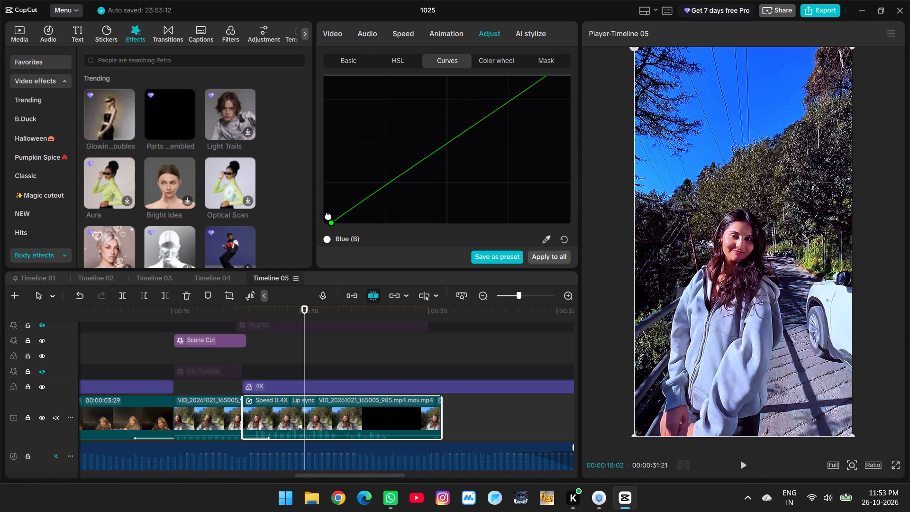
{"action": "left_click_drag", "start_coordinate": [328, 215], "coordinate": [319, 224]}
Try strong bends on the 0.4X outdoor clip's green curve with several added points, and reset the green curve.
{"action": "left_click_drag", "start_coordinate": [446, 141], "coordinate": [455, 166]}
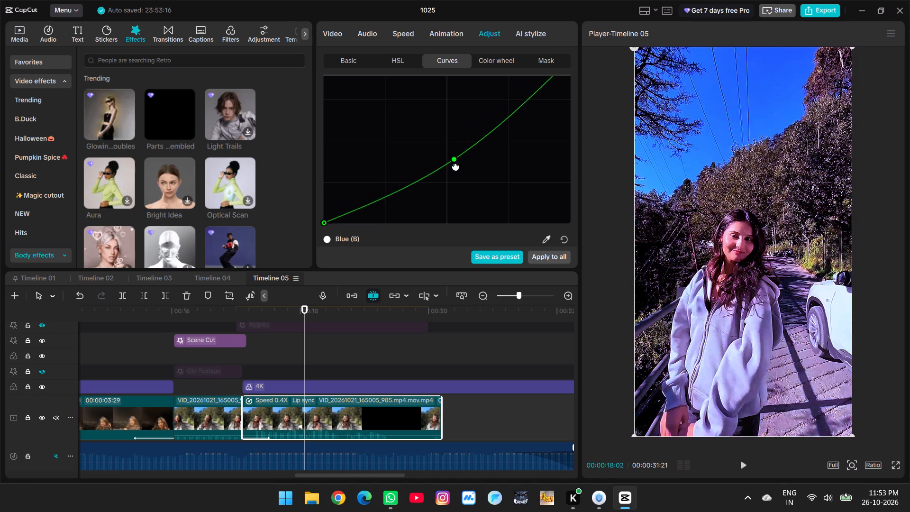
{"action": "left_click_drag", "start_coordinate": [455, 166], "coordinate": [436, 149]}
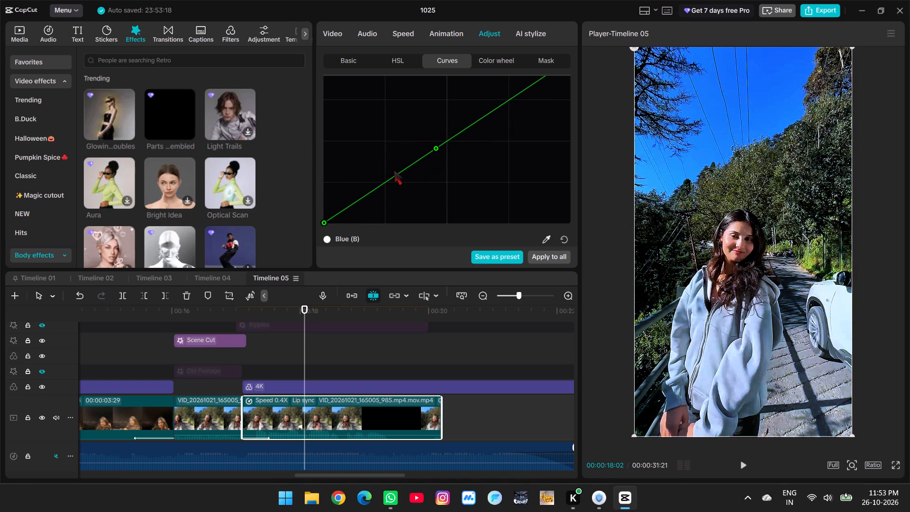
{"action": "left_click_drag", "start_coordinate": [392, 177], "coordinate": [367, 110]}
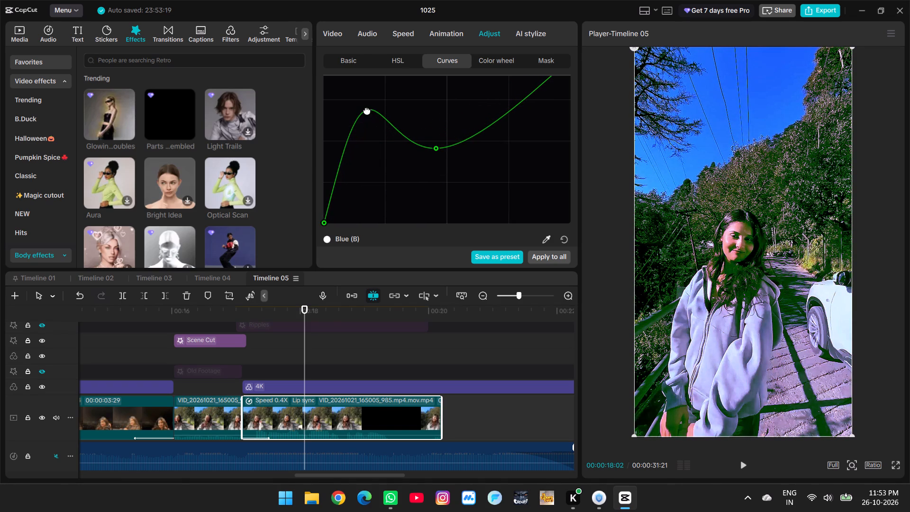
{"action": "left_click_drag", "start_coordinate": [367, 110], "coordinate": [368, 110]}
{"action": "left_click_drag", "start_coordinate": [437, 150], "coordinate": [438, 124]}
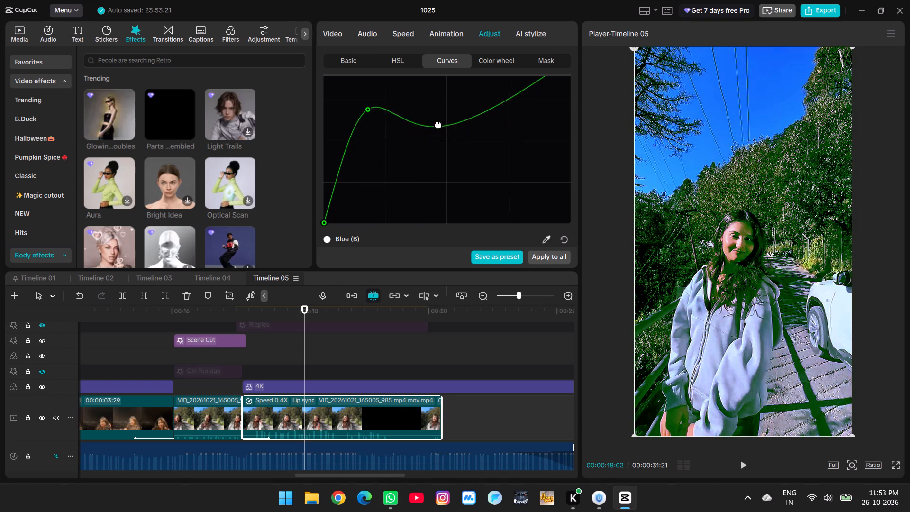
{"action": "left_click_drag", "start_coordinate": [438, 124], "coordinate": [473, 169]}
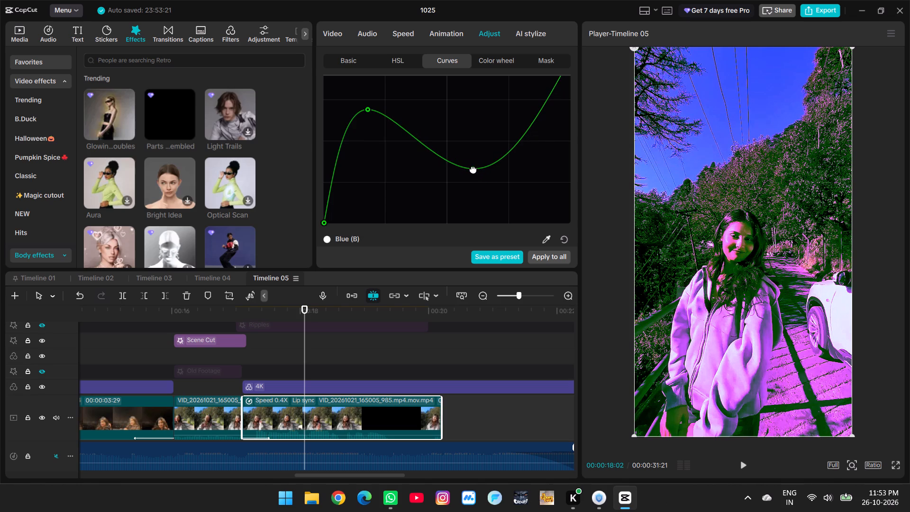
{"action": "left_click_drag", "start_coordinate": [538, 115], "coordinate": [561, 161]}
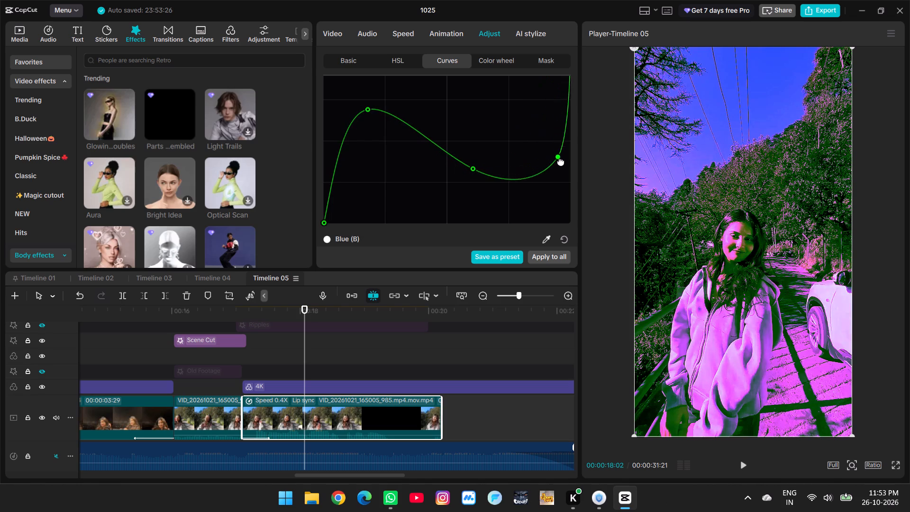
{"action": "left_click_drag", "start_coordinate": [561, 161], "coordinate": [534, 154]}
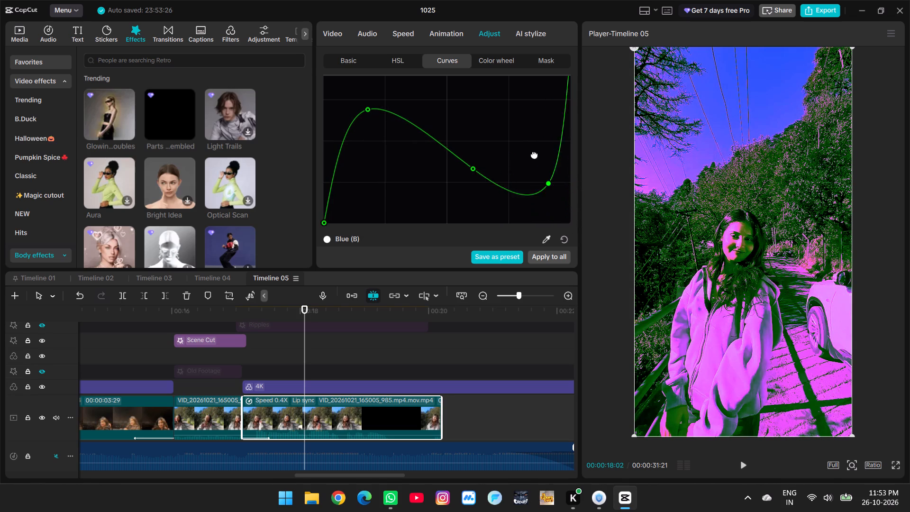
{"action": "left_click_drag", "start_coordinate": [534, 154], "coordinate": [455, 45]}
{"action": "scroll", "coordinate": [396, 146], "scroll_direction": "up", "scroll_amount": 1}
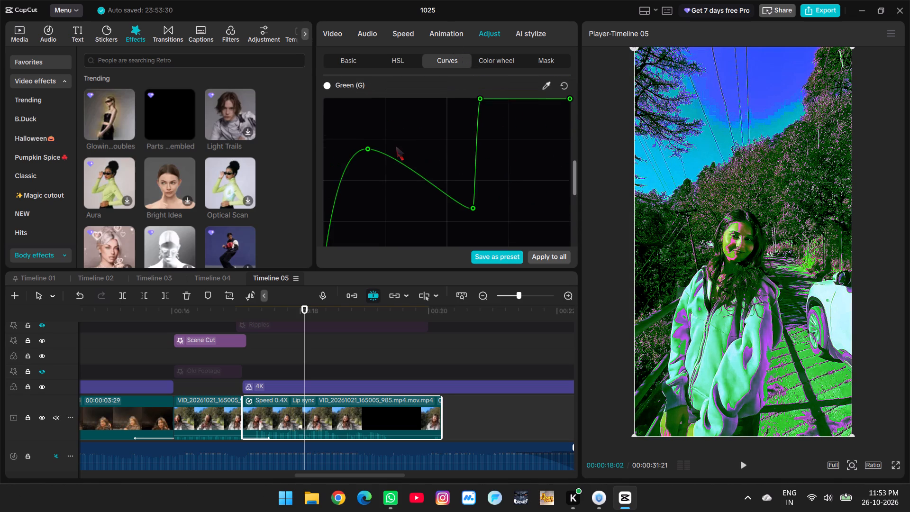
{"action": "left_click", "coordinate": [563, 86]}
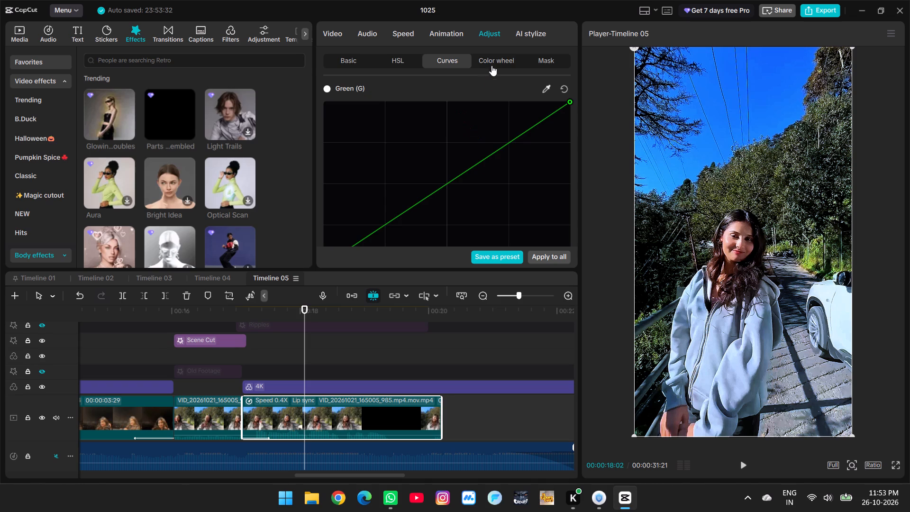
Set the 0.4X outdoor clip's Shadows color wheel to red -0.06, green -0.03 and blue -0.06, slightly lowering its exposure.
{"action": "left_click", "coordinate": [495, 55]}
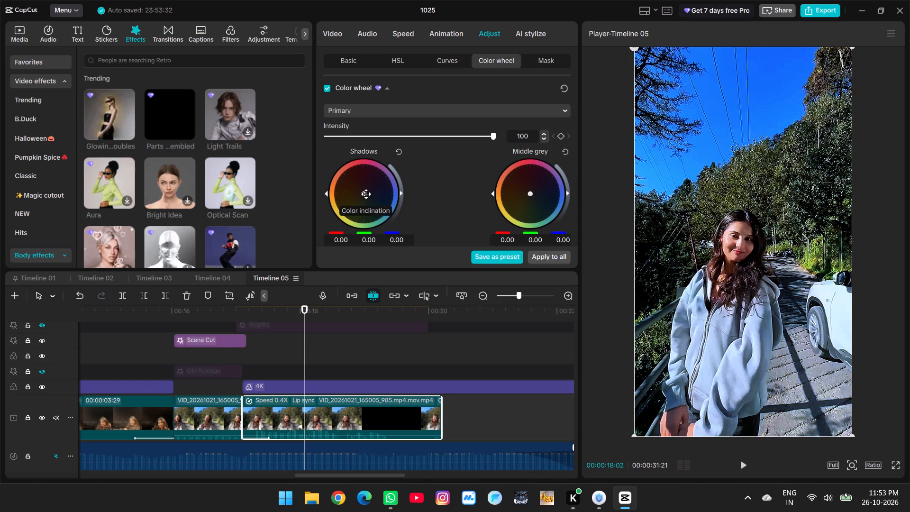
{"action": "left_click_drag", "start_coordinate": [366, 194], "coordinate": [393, 176]}
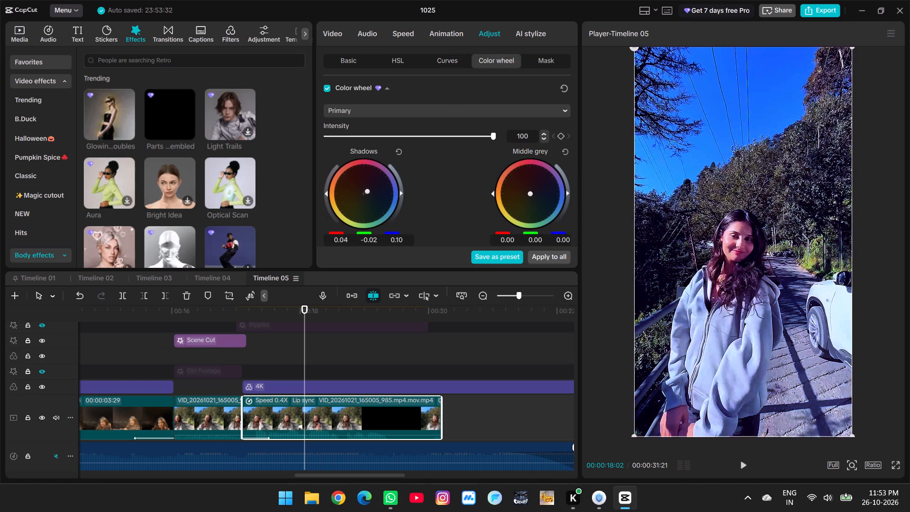
{"action": "left_click_drag", "start_coordinate": [393, 176], "coordinate": [349, 197]}
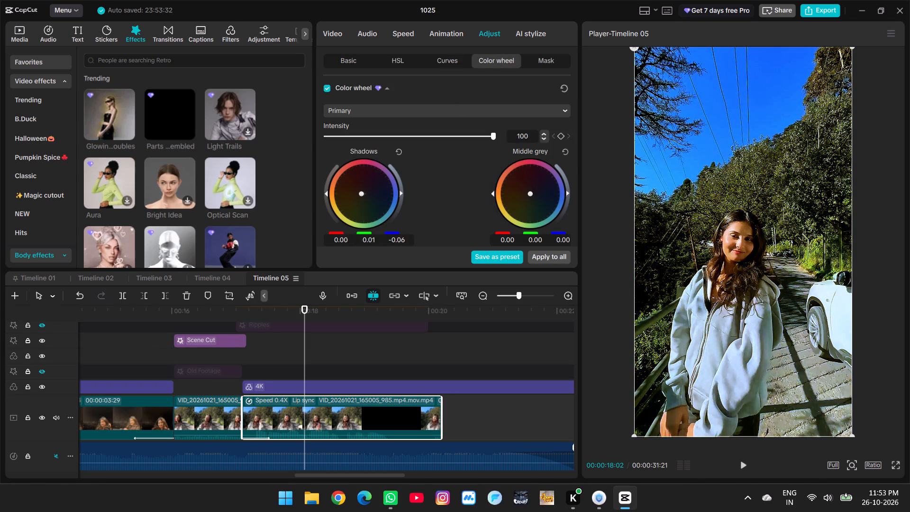
{"action": "left_click_drag", "start_coordinate": [349, 197], "coordinate": [360, 202]}
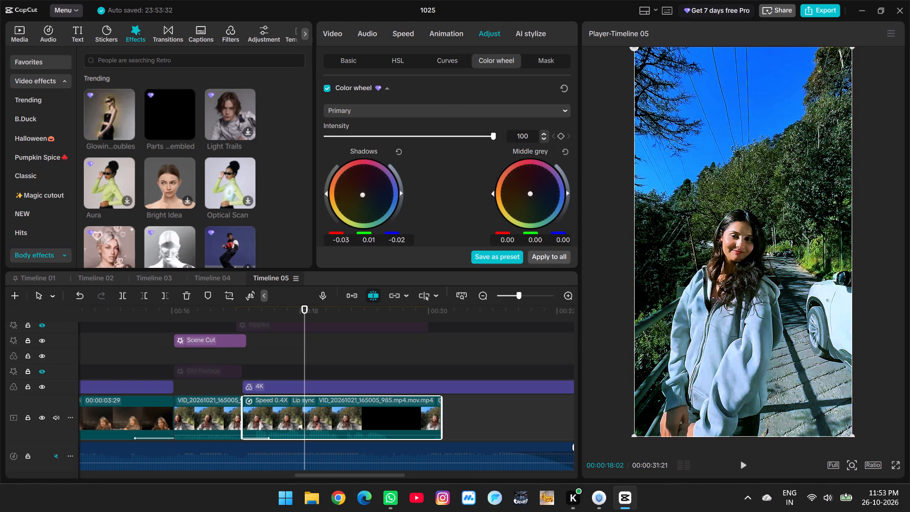
{"action": "left_click_drag", "start_coordinate": [360, 202], "coordinate": [361, 201]}
{"action": "left_click_drag", "start_coordinate": [401, 192], "coordinate": [400, 184]}
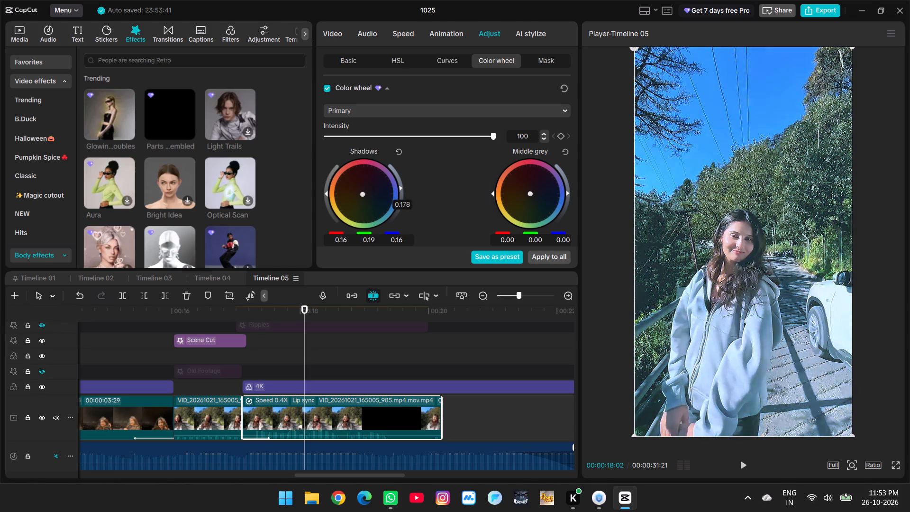
{"action": "left_click_drag", "start_coordinate": [400, 184], "coordinate": [400, 199]}
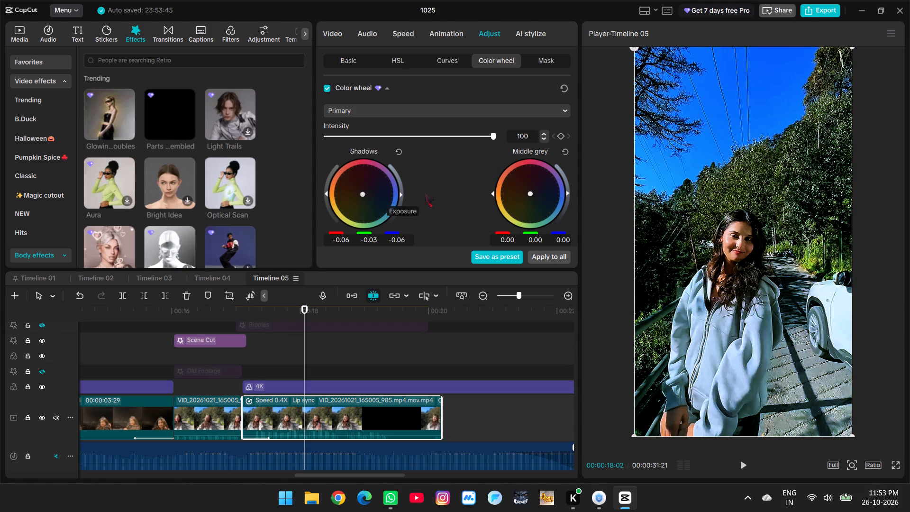
Raise the Middle grey wheel's saturation and exposure, and shift its color to red 0.09, green 0.16 and blue 0.22.
{"action": "left_click_drag", "start_coordinate": [492, 194], "coordinate": [492, 192]}
{"action": "left_click_drag", "start_coordinate": [492, 192], "coordinate": [498, 174]}
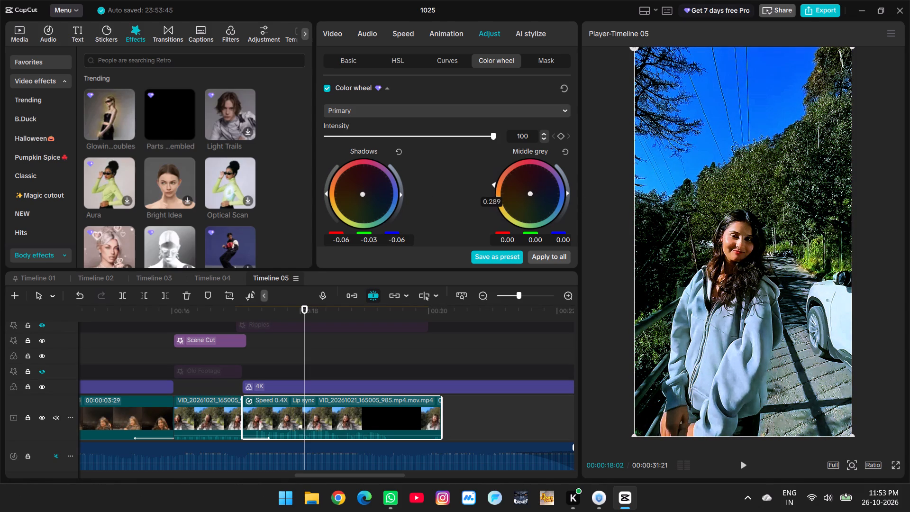
{"action": "left_click_drag", "start_coordinate": [498, 174], "coordinate": [499, 176]}
{"action": "left_click_drag", "start_coordinate": [530, 196], "coordinate": [531, 205]}
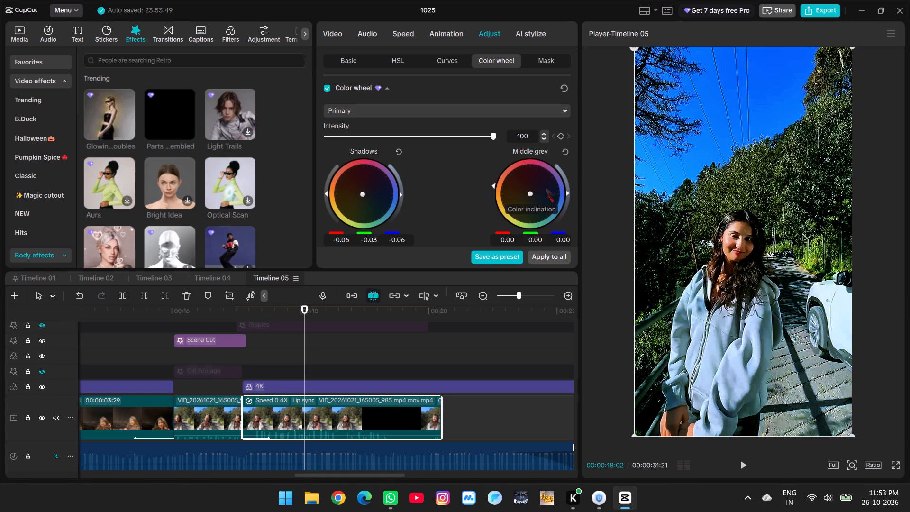
{"action": "left_click_drag", "start_coordinate": [569, 194], "coordinate": [564, 183]}
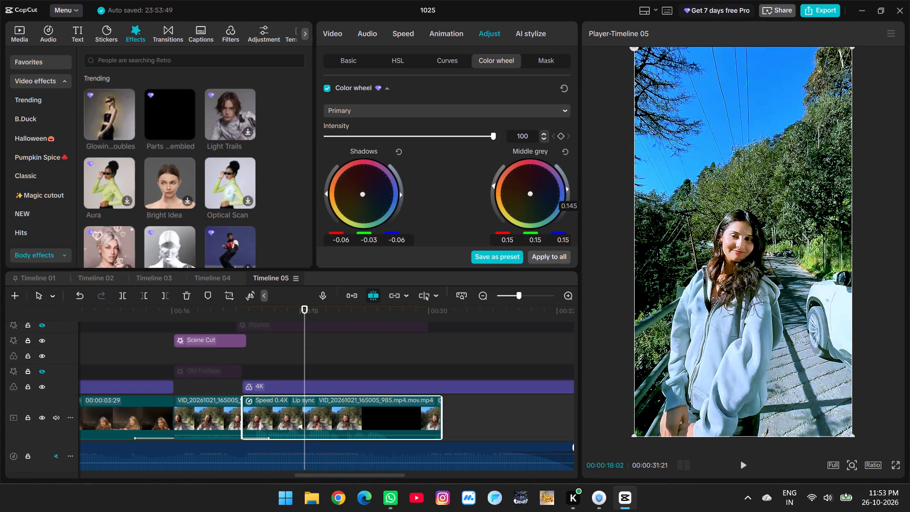
{"action": "left_click_drag", "start_coordinate": [528, 195], "coordinate": [557, 188]}
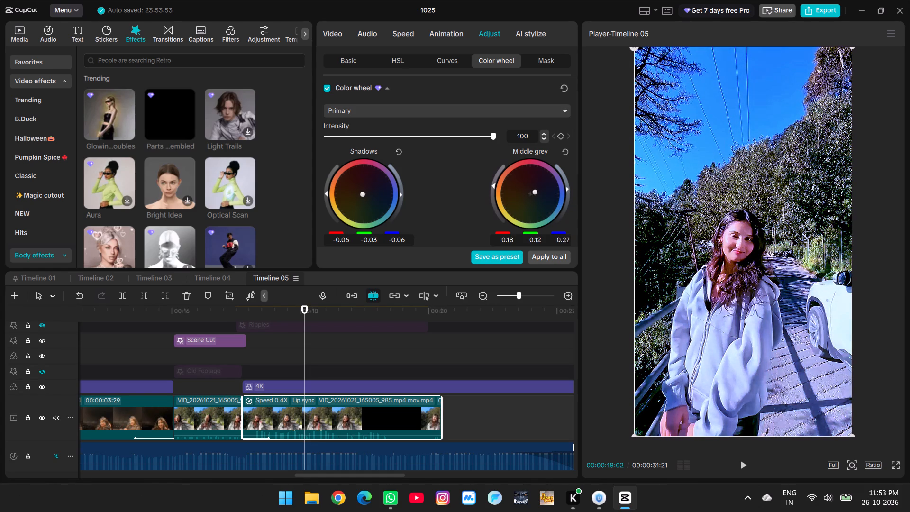
{"action": "left_click_drag", "start_coordinate": [557, 188], "coordinate": [518, 256]}
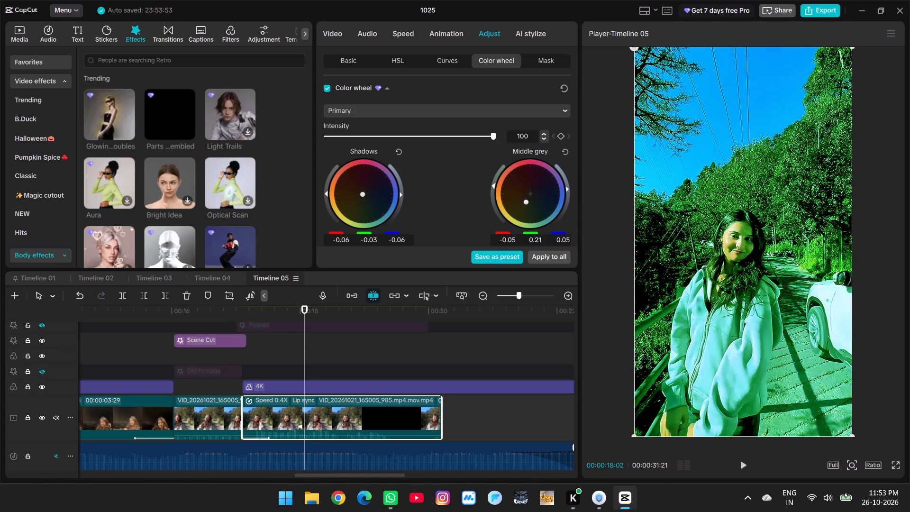
{"action": "left_click_drag", "start_coordinate": [518, 256], "coordinate": [549, 214]}
Set the Offset color wheel to red 0.05, green -0.02 and blue 0.02.
{"action": "scroll", "coordinate": [497, 208], "scroll_direction": "down", "scroll_amount": 2}
{"action": "scroll", "coordinate": [408, 188], "scroll_direction": "down", "scroll_amount": 2}
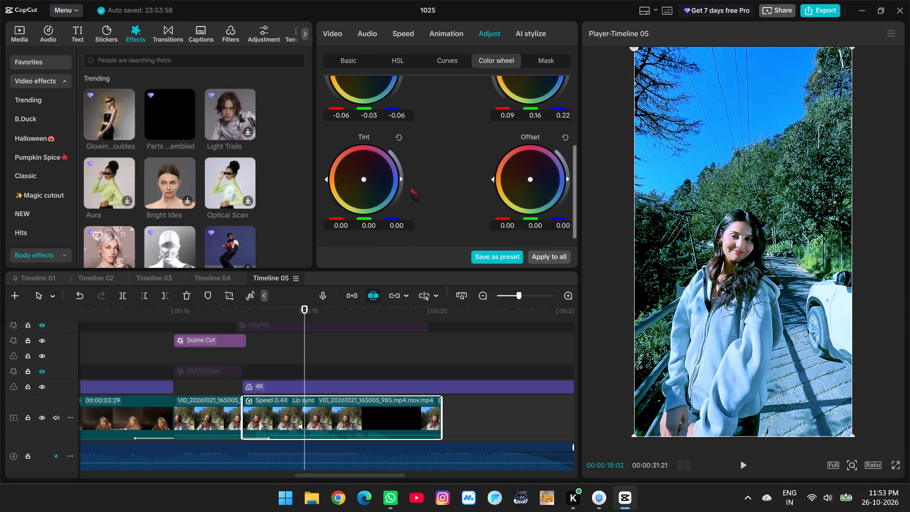
{"action": "left_click_drag", "start_coordinate": [530, 166], "coordinate": [527, 181]}
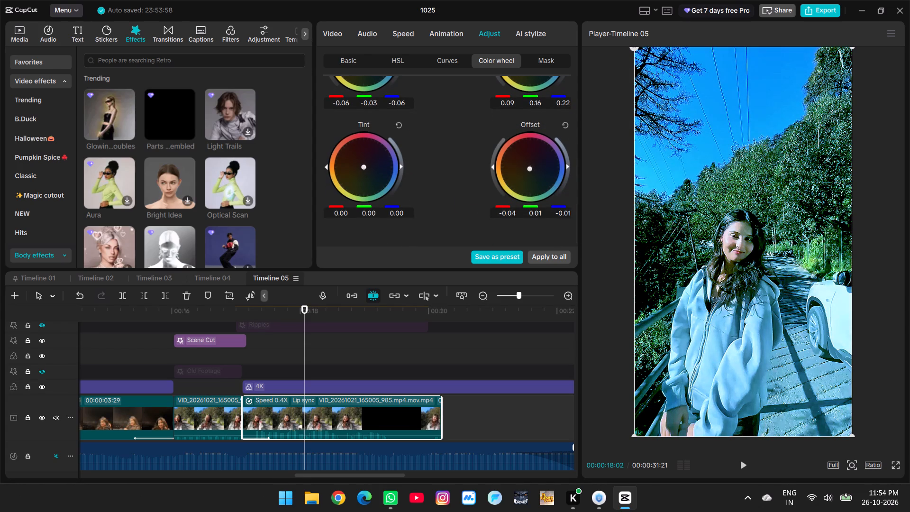
{"action": "left_click_drag", "start_coordinate": [527, 181], "coordinate": [536, 149]}
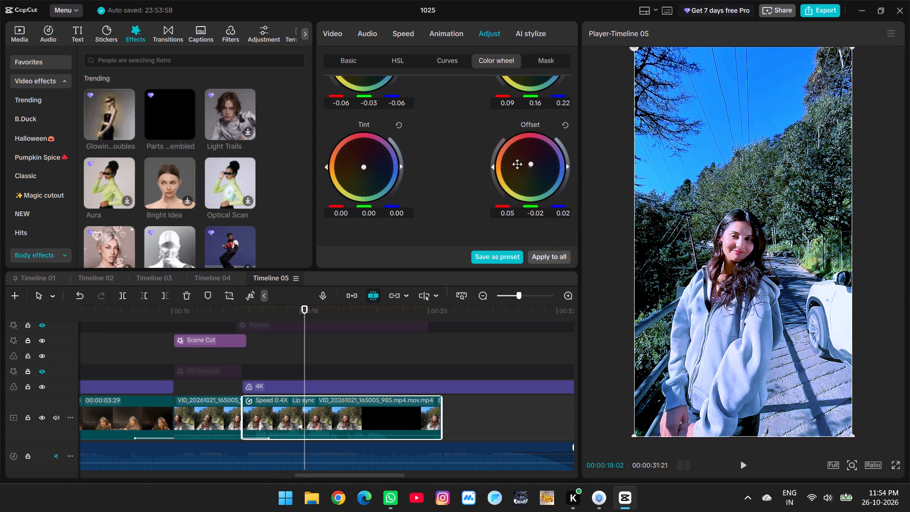
Try a brighter Tint wheel exposure, bring it back near zero, and set the wheel to red 0.09, green -0.07 and blue -0.03.
{"action": "left_click_drag", "start_coordinate": [403, 168], "coordinate": [403, 149]}
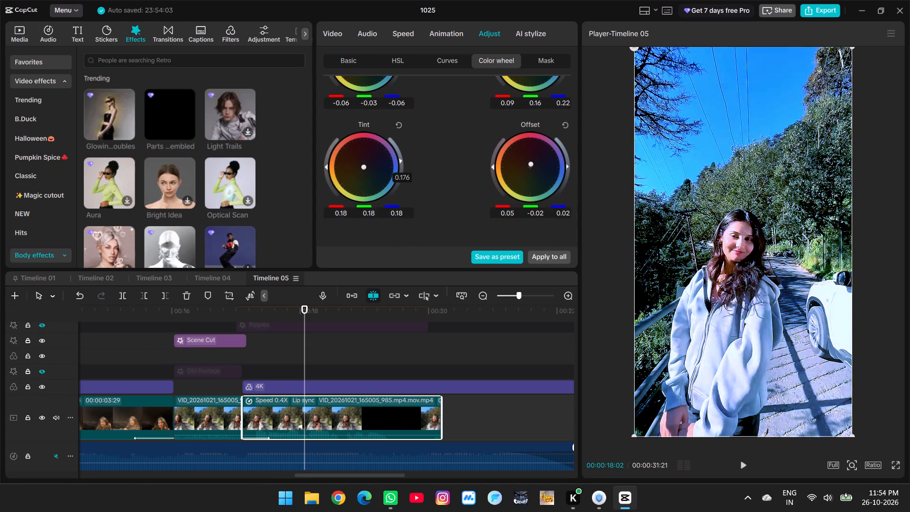
{"action": "left_click_drag", "start_coordinate": [403, 149], "coordinate": [400, 153]}
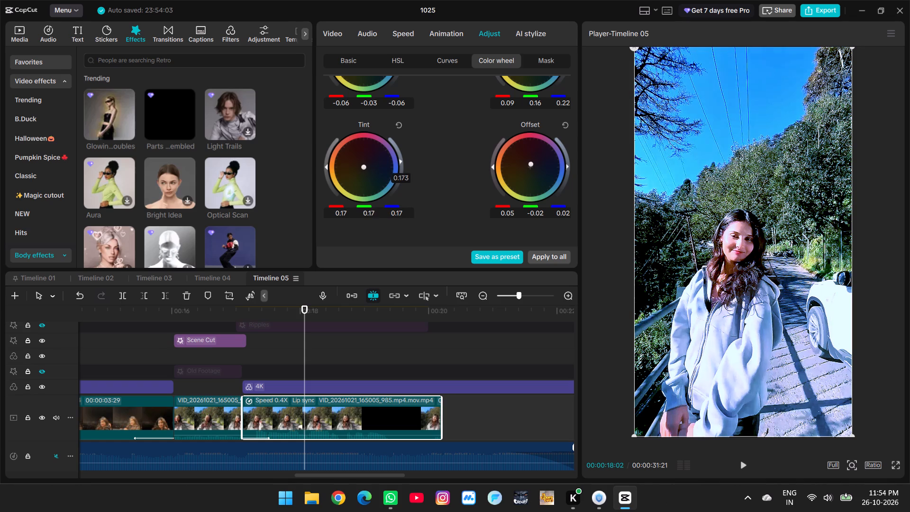
{"action": "left_click_drag", "start_coordinate": [400, 153], "coordinate": [408, 167]}
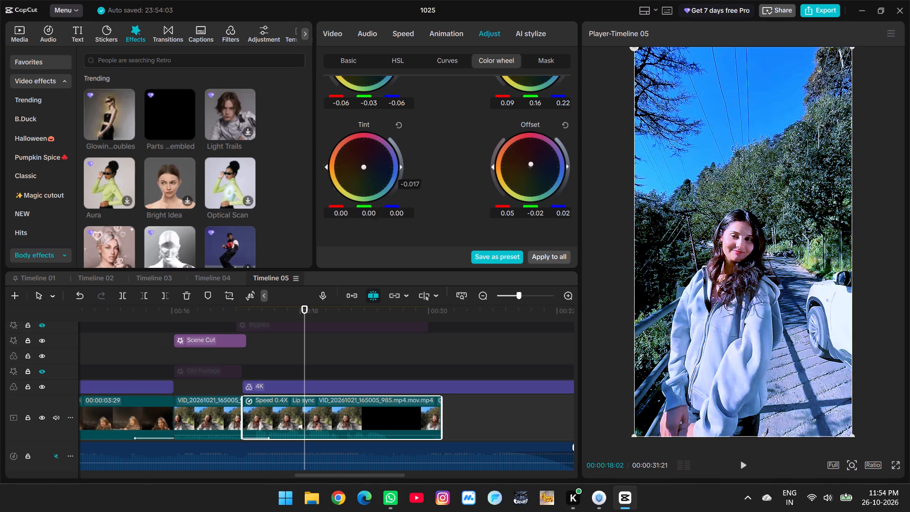
{"action": "left_click_drag", "start_coordinate": [408, 167], "coordinate": [408, 168]}
{"action": "left_click_drag", "start_coordinate": [362, 166], "coordinate": [363, 129]}
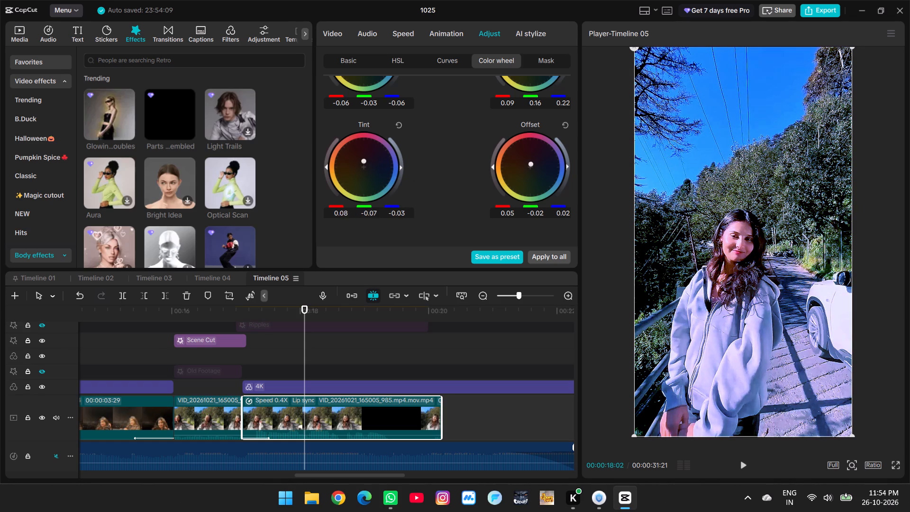
{"action": "left_click_drag", "start_coordinate": [363, 129], "coordinate": [363, 128]}
Preview the Light Trails and Optical Scan body effects with the playhead at 00:00:18:18 on the outdoor clip.
{"action": "left_click", "coordinate": [254, 335]}
{"action": "left_click_drag", "start_coordinate": [258, 344], "coordinate": [303, 346]}
{"action": "left_click", "coordinate": [307, 347]}
{"action": "left_click_drag", "start_coordinate": [307, 348], "coordinate": [307, 348]}
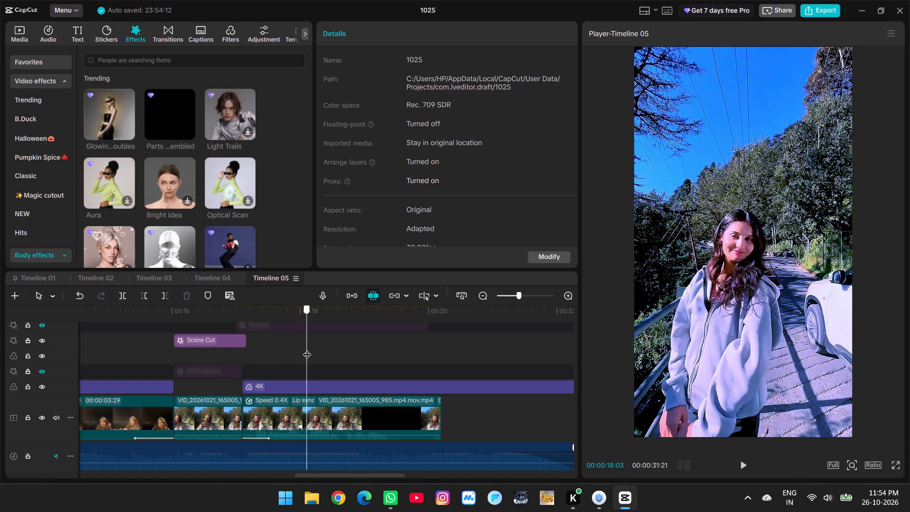
{"action": "left_click_drag", "start_coordinate": [307, 348], "coordinate": [338, 354]}
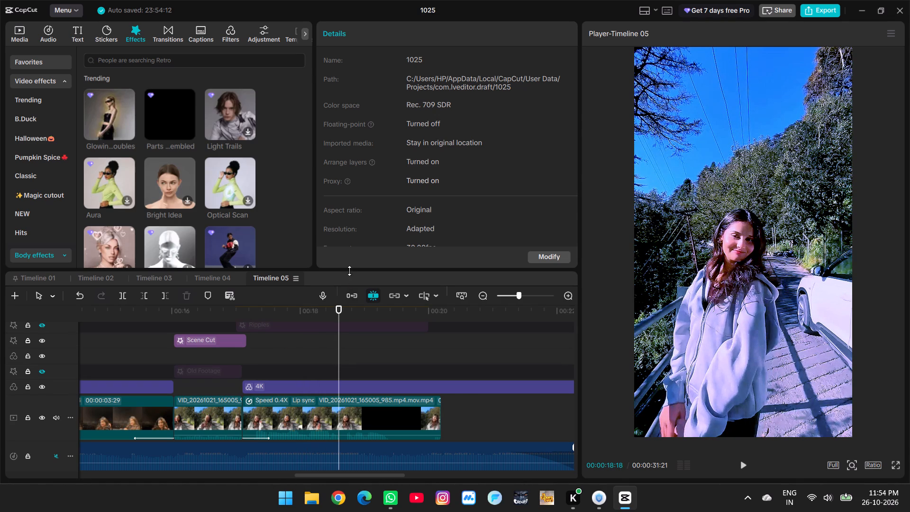
{"action": "left_click", "coordinate": [223, 110]}
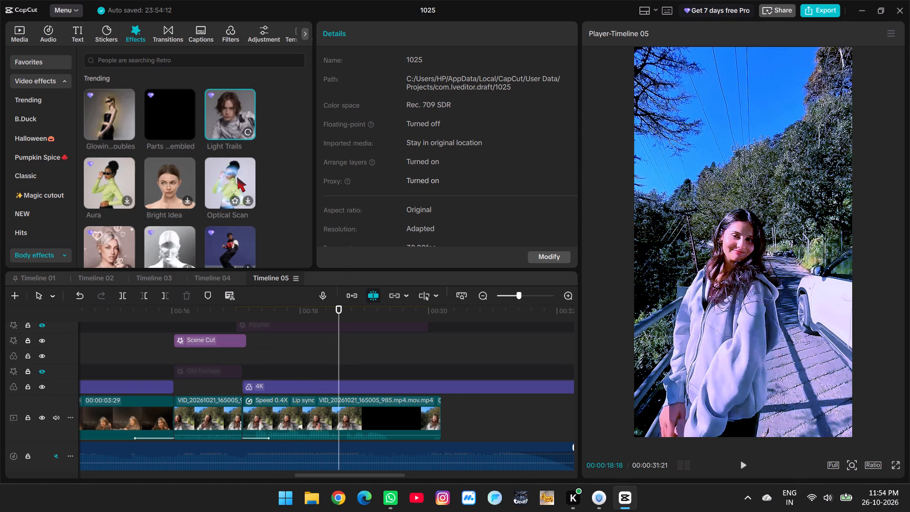
{"action": "left_click", "coordinate": [237, 177]}
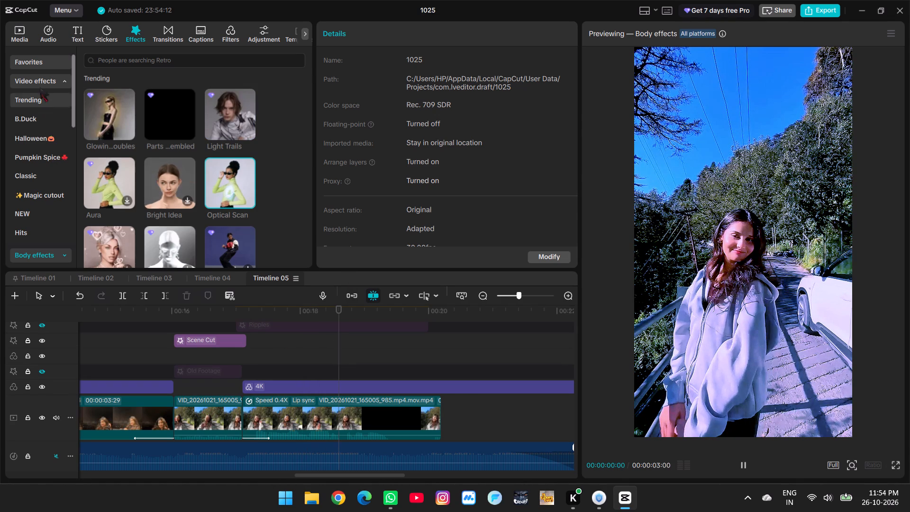
Show the B.Duck category of video effects.
{"action": "left_click", "coordinate": [47, 71]}
{"action": "left_click", "coordinate": [50, 78]}
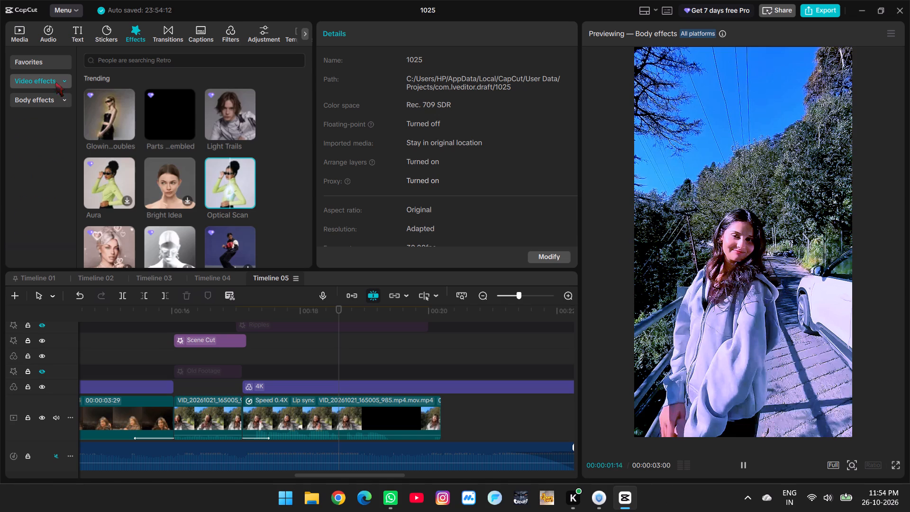
{"action": "left_click", "coordinate": [64, 81]}
{"action": "left_click", "coordinate": [37, 116]}
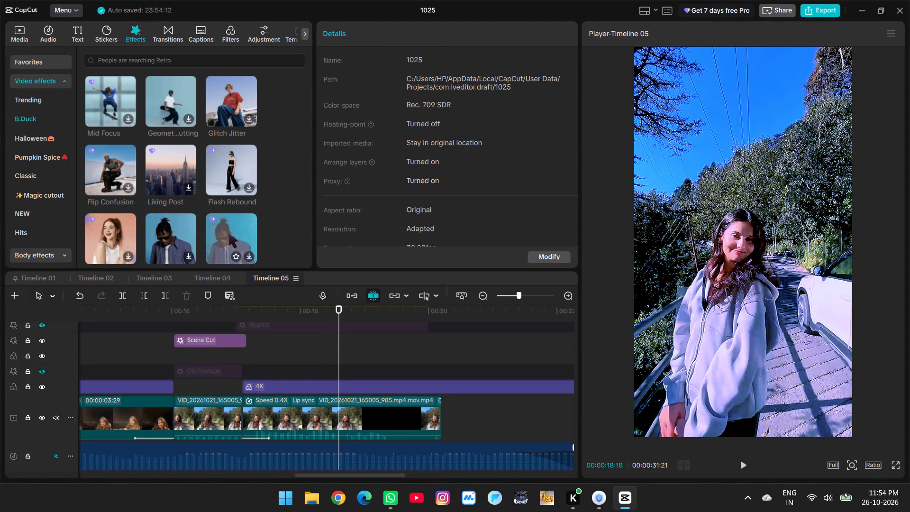
Adjust the intensity of the 4K filter over the outdoor clip.
{"action": "left_click", "coordinate": [243, 349]}
{"action": "left_click_drag", "start_coordinate": [245, 350], "coordinate": [262, 355]}
{"action": "left_click_drag", "start_coordinate": [264, 355], "coordinate": [295, 365]}
{"action": "left_click", "coordinate": [313, 392]}
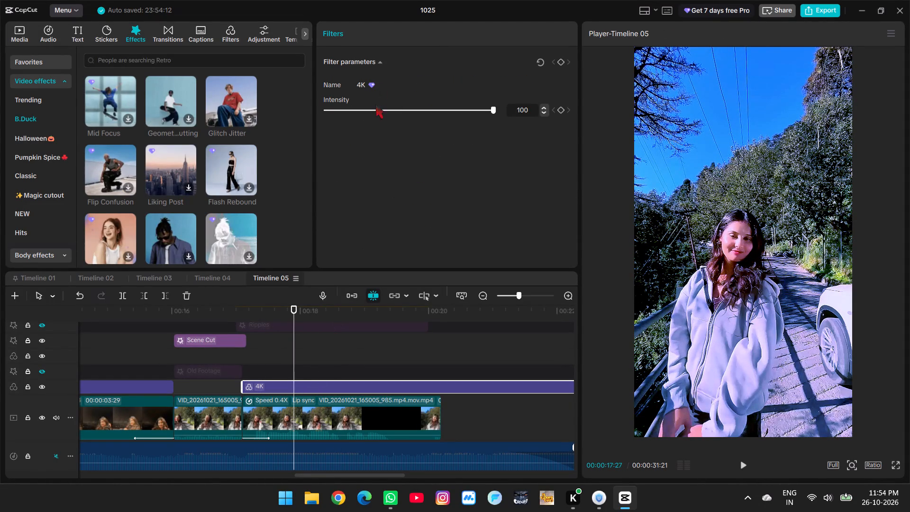
{"action": "left_click", "coordinate": [375, 106]}
{"action": "left_click_drag", "start_coordinate": [375, 106], "coordinate": [408, 115]}
Play back the cut from the black-and-white clip into the color-graded outdoor clip.
{"action": "left_click", "coordinate": [230, 363]}
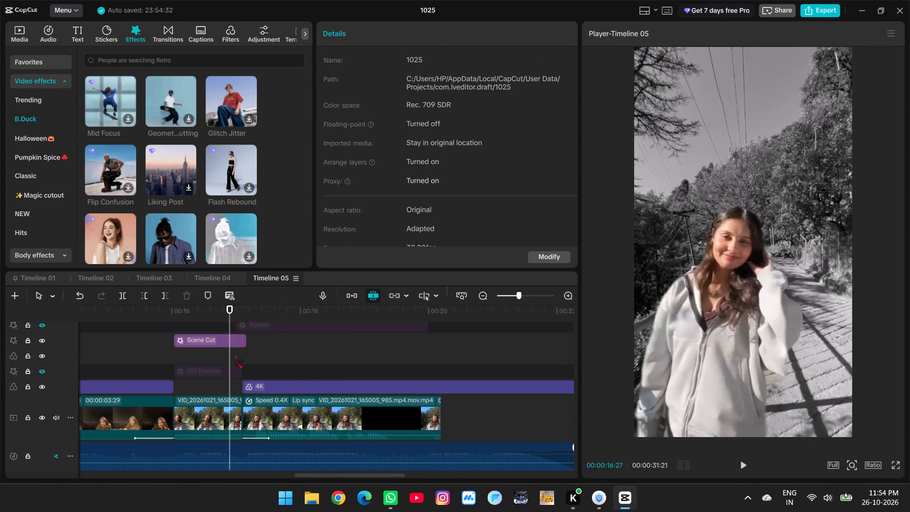
{"action": "key", "text": "space"}
{"action": "key", "text": "space"}
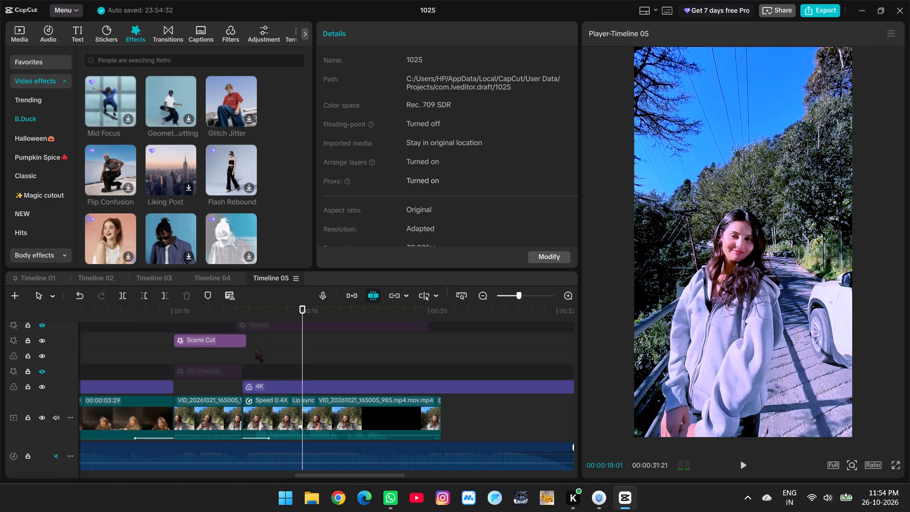
{"action": "left_click", "coordinate": [222, 353]}
{"action": "left_click", "coordinate": [163, 347]}
{"action": "key", "text": "space"}
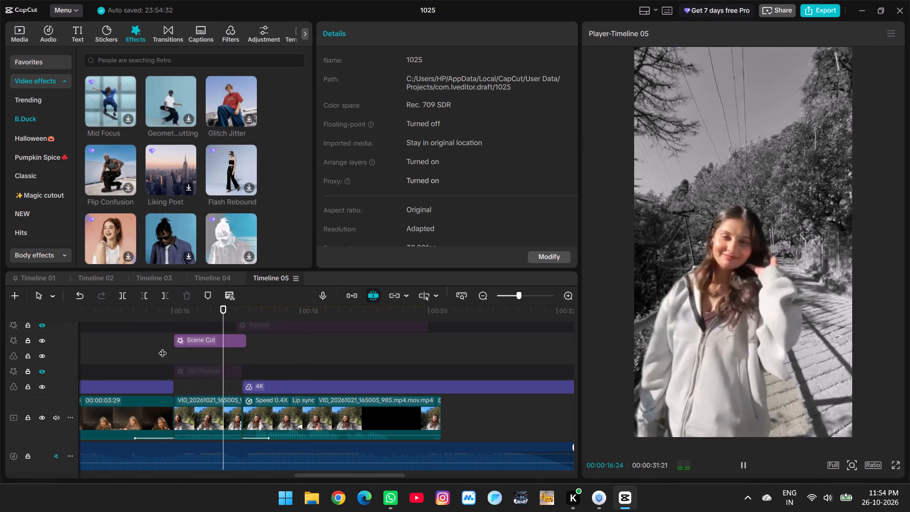
{"action": "key", "text": "space"}
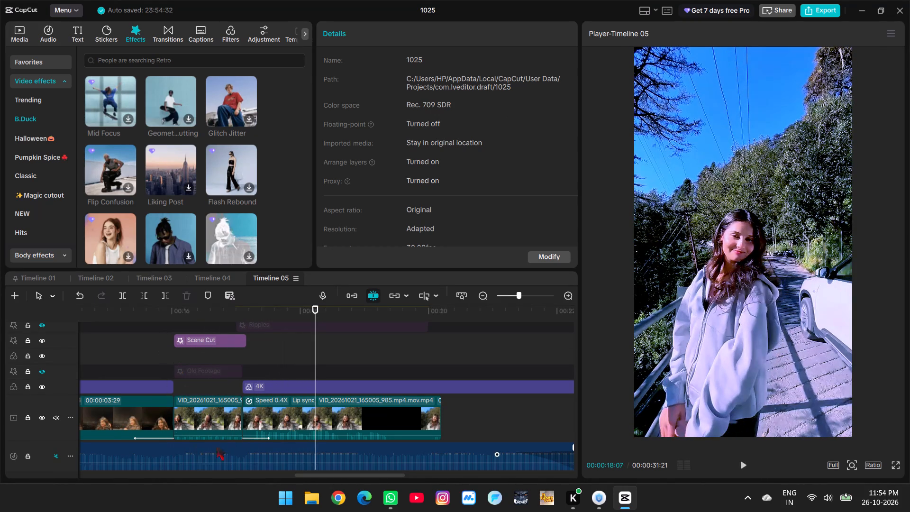
Unmute the audio track and mute the main video track, checking playback at the start of the graded outdoor clip.
{"action": "scroll", "coordinate": [248, 416], "scroll_direction": "down", "scroll_amount": 2}
{"action": "left_click", "coordinate": [55, 432]}
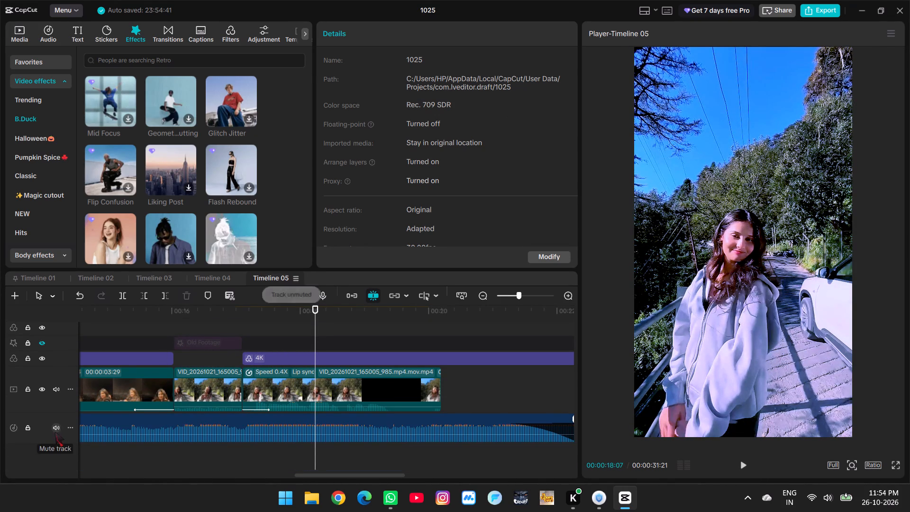
{"action": "left_click", "coordinate": [59, 390]}
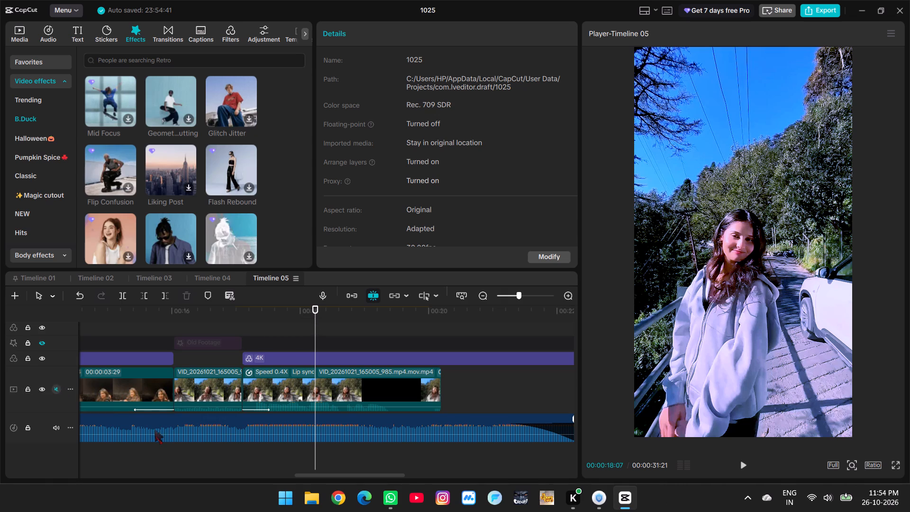
{"action": "left_click", "coordinate": [216, 466]}
{"action": "key", "text": "space"}
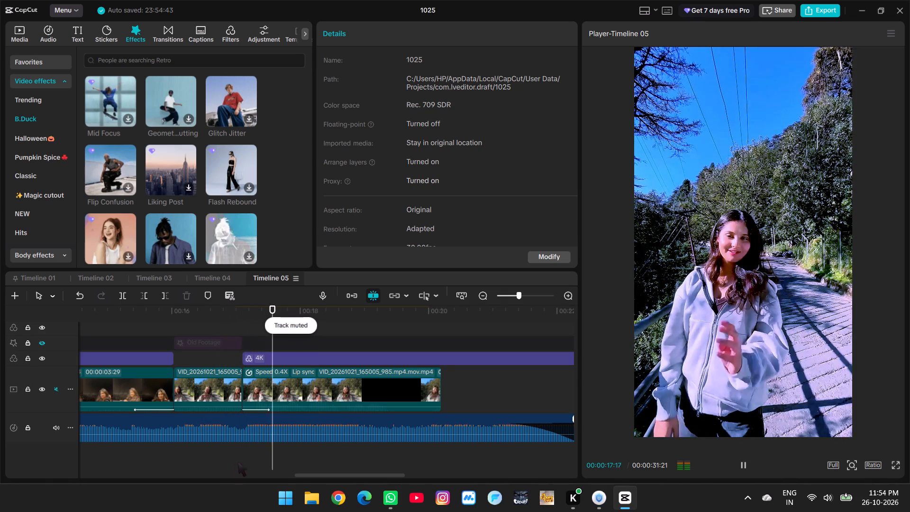
{"action": "key", "text": "space"}
Review the graded outdoor clip's basic color adjustments, adjustment mask and face retouch options.
{"action": "left_click", "coordinate": [332, 394]}
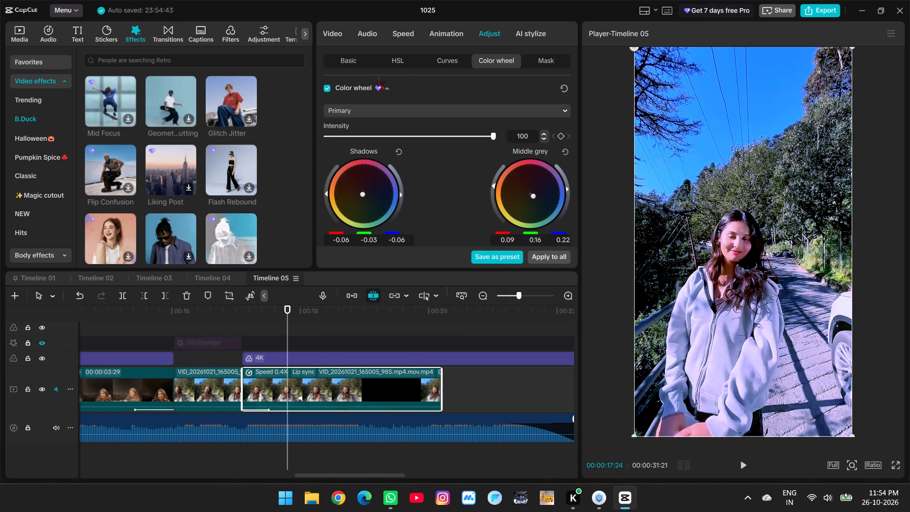
{"action": "left_click", "coordinate": [353, 57]}
{"action": "scroll", "coordinate": [453, 206], "scroll_direction": "down", "scroll_amount": 6}
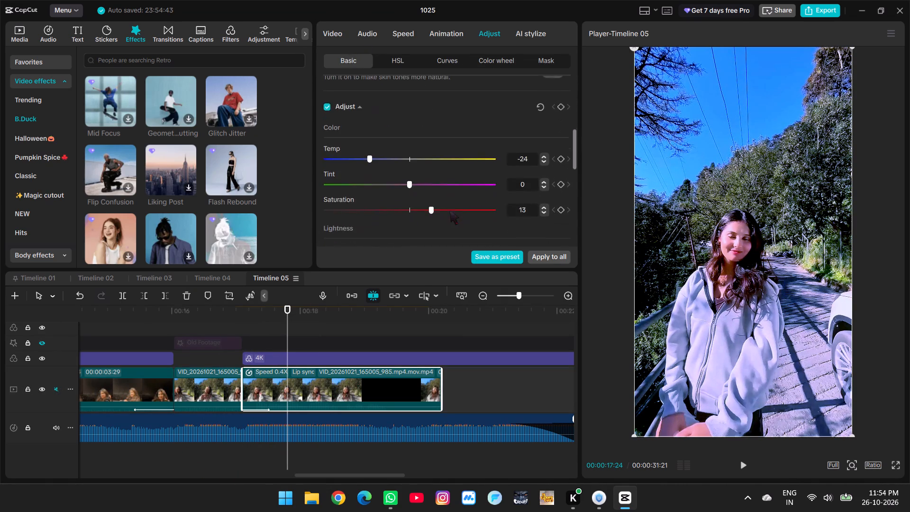
{"action": "scroll", "coordinate": [449, 206], "scroll_direction": "down", "scroll_amount": 13}
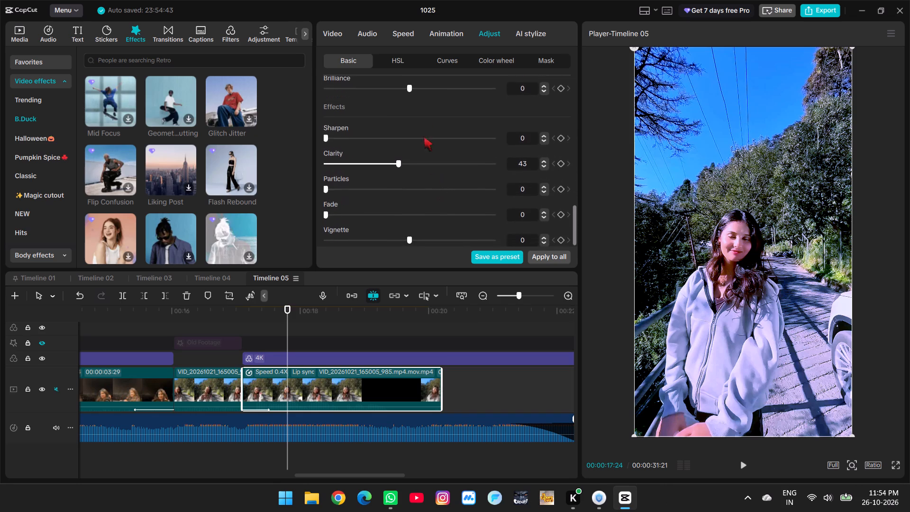
{"action": "left_click", "coordinate": [536, 65]}
{"action": "left_click", "coordinate": [507, 65]}
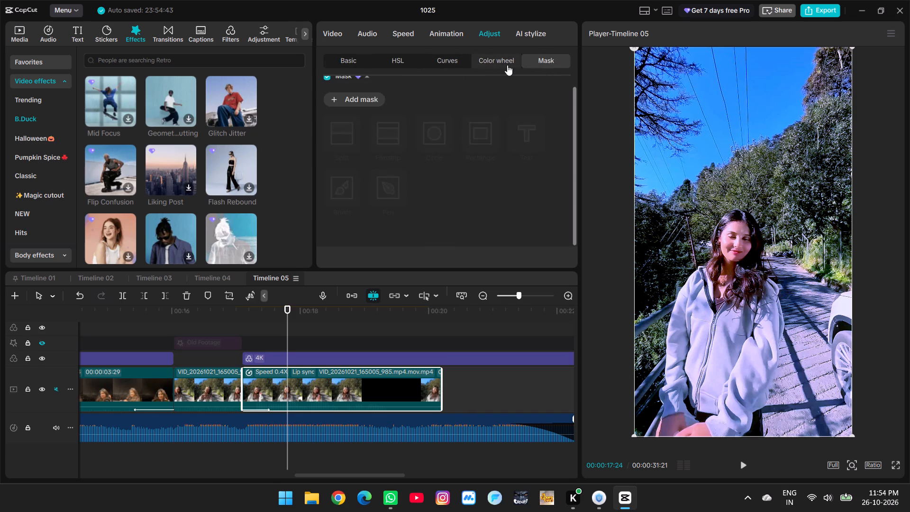
{"action": "left_click", "coordinate": [335, 37]}
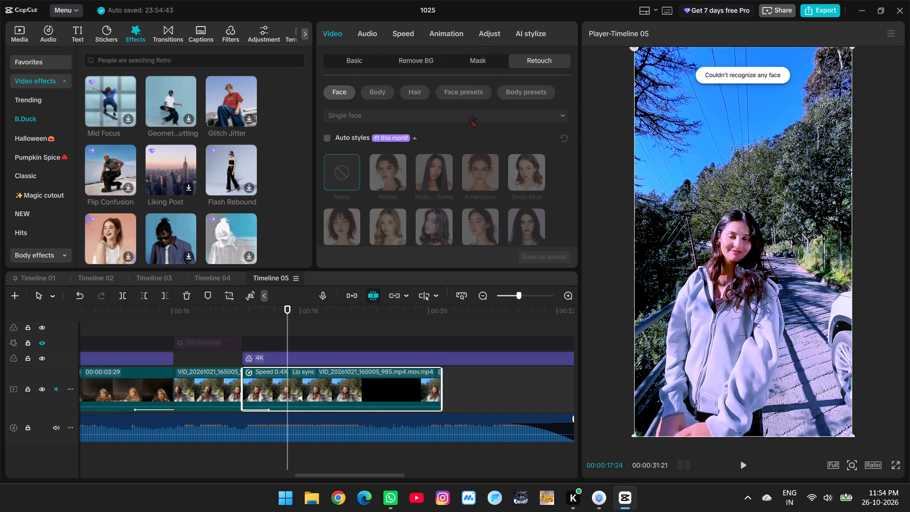
{"action": "scroll", "coordinate": [445, 141], "scroll_direction": "down", "scroll_amount": 11}
{"action": "scroll", "coordinate": [414, 160], "scroll_direction": "down", "scroll_amount": 12}
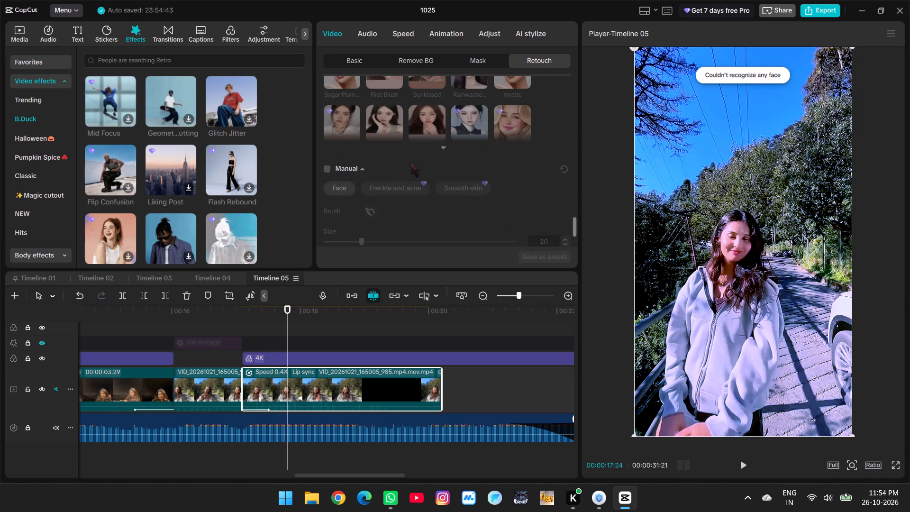
{"action": "scroll", "coordinate": [410, 163], "scroll_direction": "down", "scroll_amount": 4}
Remove the lip sync from the 0.4X outdoor clip.
{"action": "left_click", "coordinate": [353, 58]}
{"action": "scroll", "coordinate": [374, 185], "scroll_direction": "down", "scroll_amount": 9}
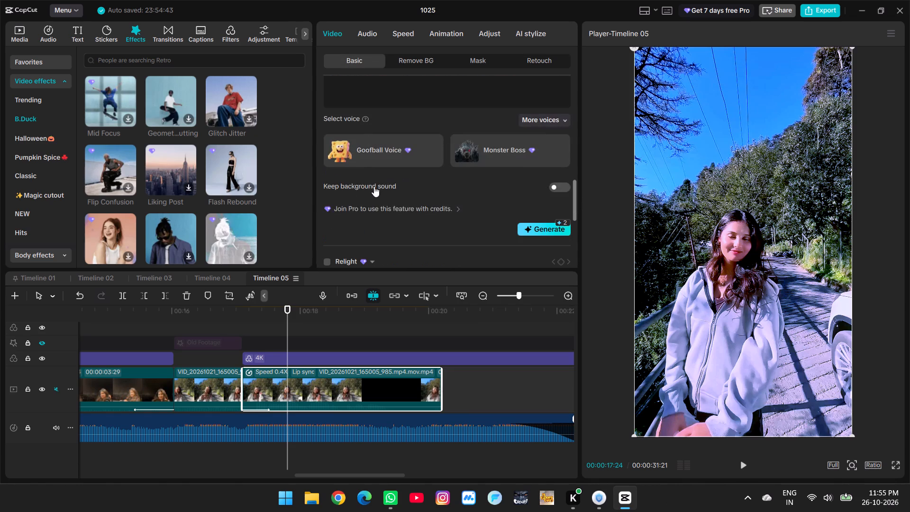
{"action": "scroll", "coordinate": [374, 186], "scroll_direction": "up", "scroll_amount": 2}
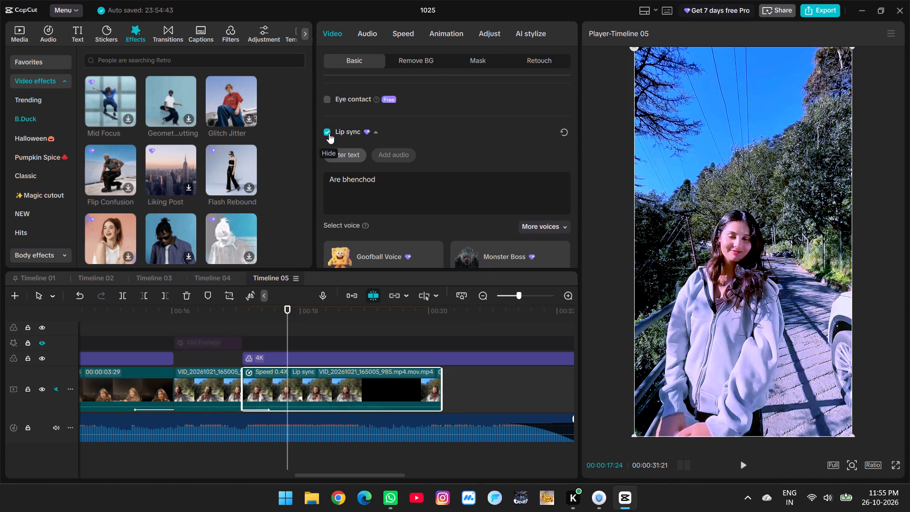
{"action": "left_click", "coordinate": [329, 133]}
{"action": "left_click", "coordinate": [392, 285]}
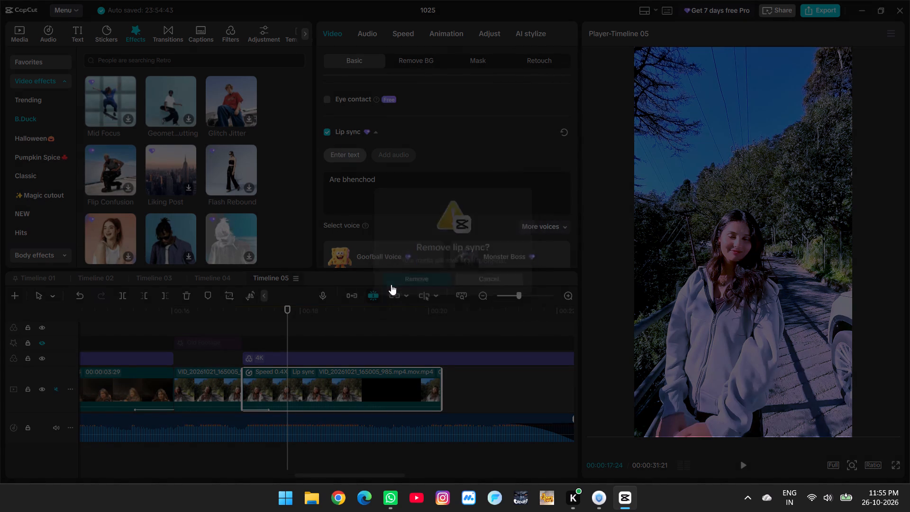
Scrub across the cut to 00:00:18:21 and select the 0.4X outdoor clip.
{"action": "left_click", "coordinate": [228, 336]}
{"action": "left_click", "coordinate": [239, 332]}
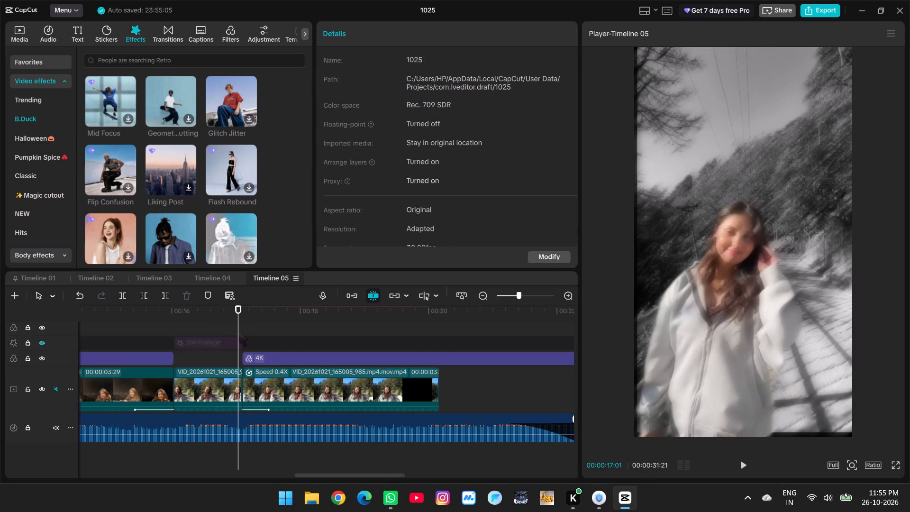
{"action": "left_click_drag", "start_coordinate": [239, 332], "coordinate": [345, 359]}
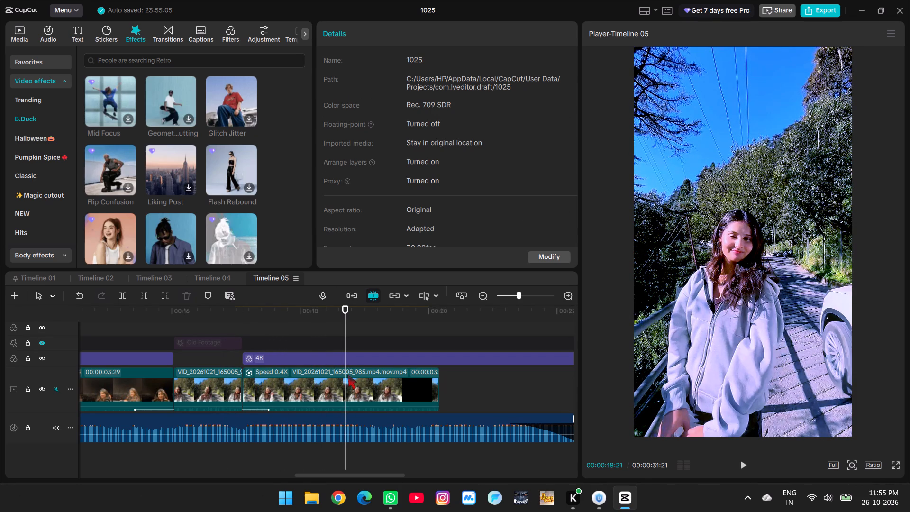
{"action": "left_click", "coordinate": [350, 382]}
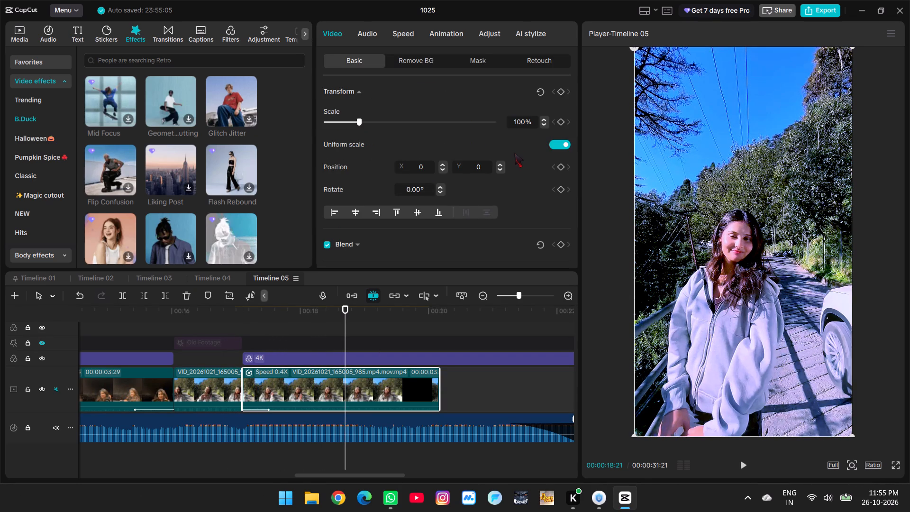